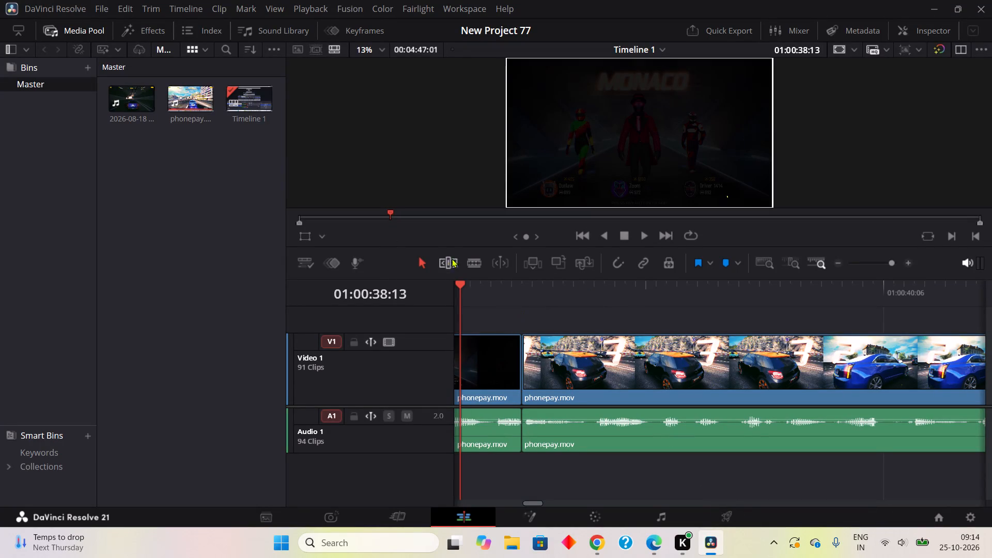
With the Blade tool, split Audio 1 around the short silent gap at 01:00:39:01 and ripple cut that piece.
left_click(472, 265)
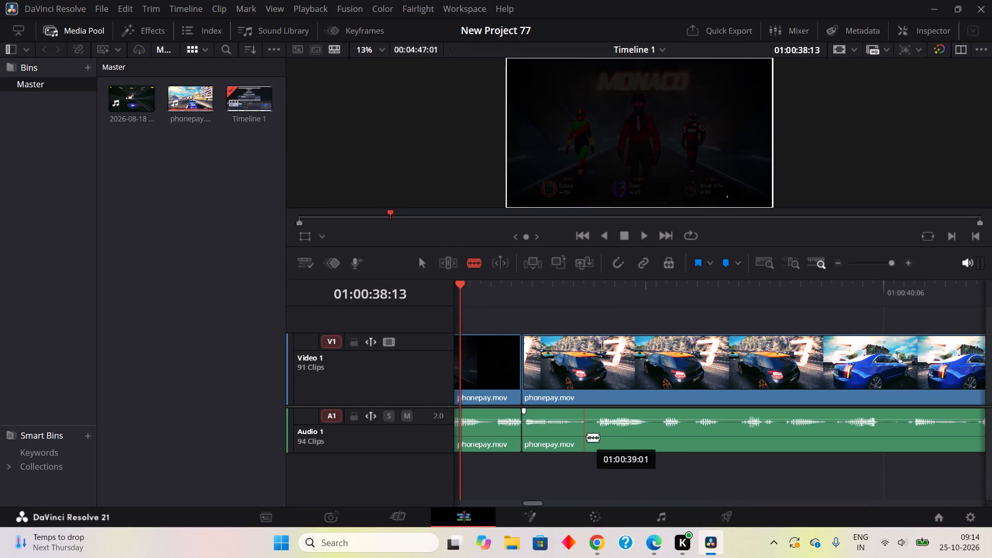
left_click(587, 437)
left_click(598, 439)
right_click(591, 441)
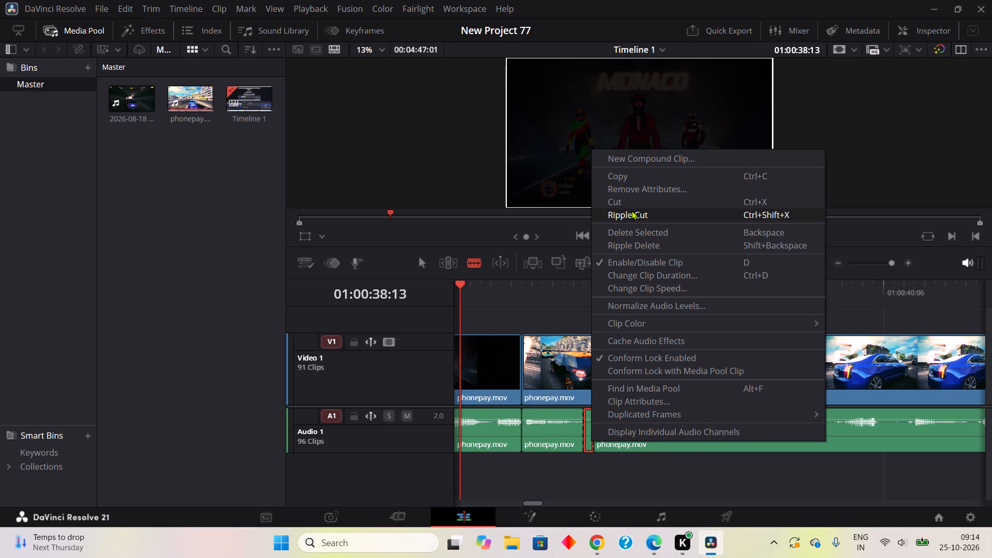
double_click(631, 212)
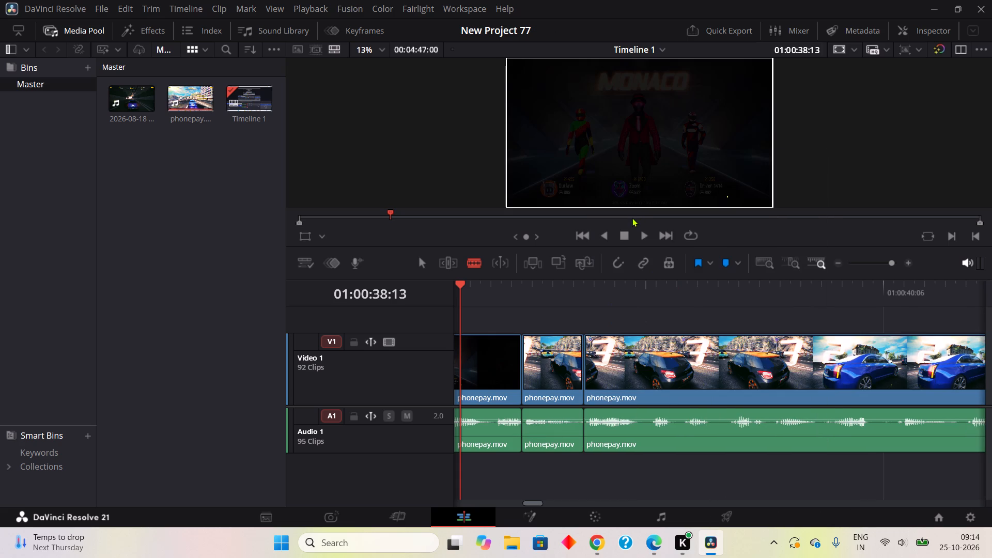
Blade the silent section of Audio 1 starting at 01:00:39:06 on both sides and ripple cut it.
left_click(642, 424)
left_click(659, 436)
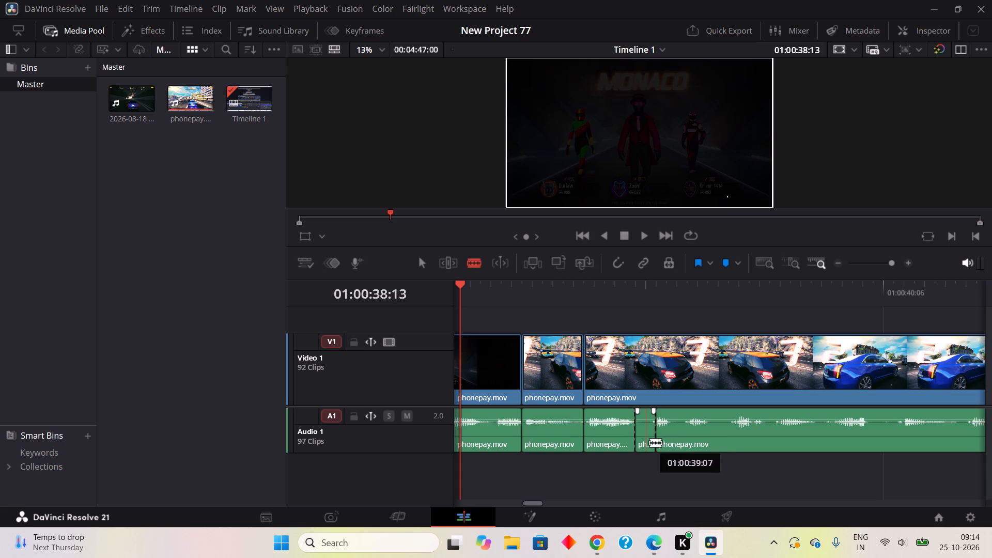
right_click(649, 443)
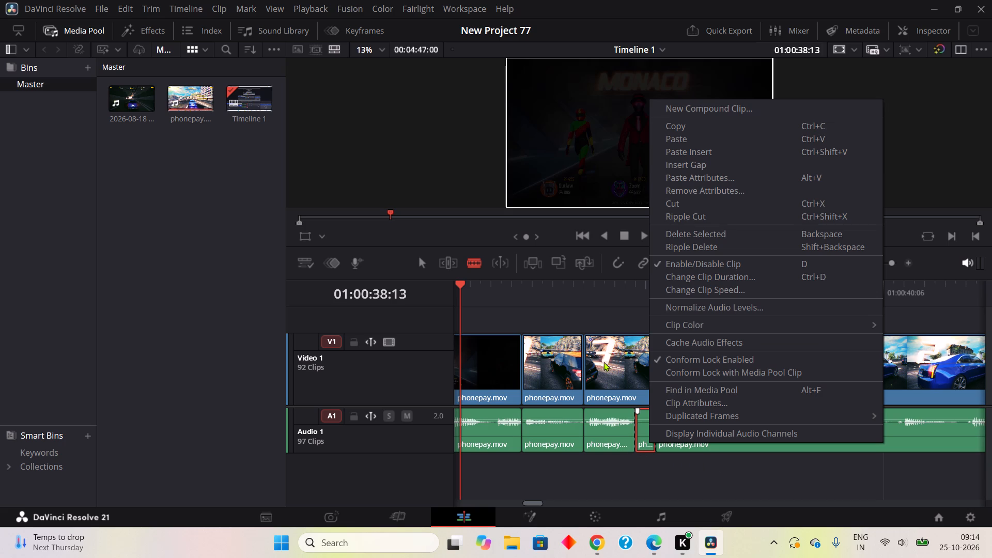
left_click(732, 214)
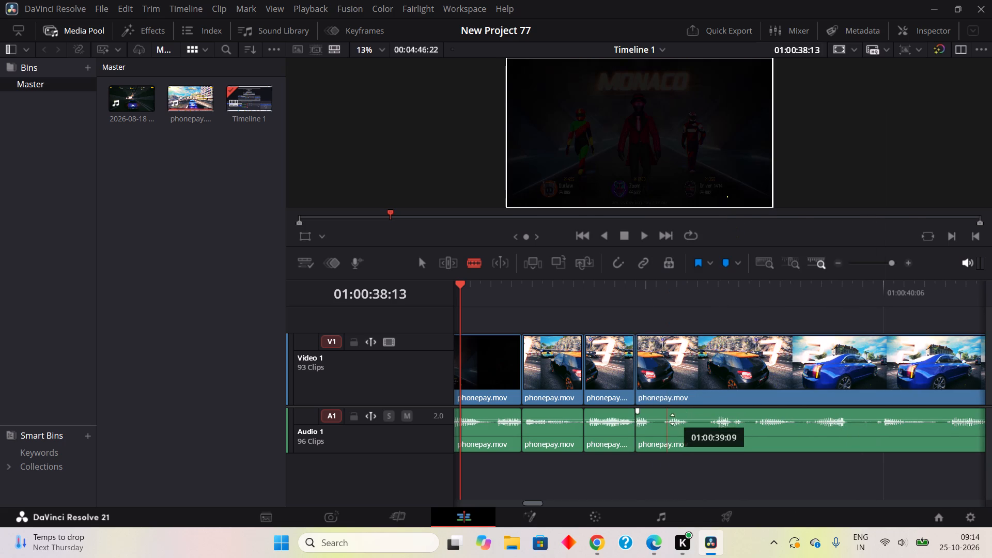
Isolate the quiet two-frame section of Audio 1 starting at 01:00:39:07 with two blade cuts and ripple cut it.
left_click(655, 433)
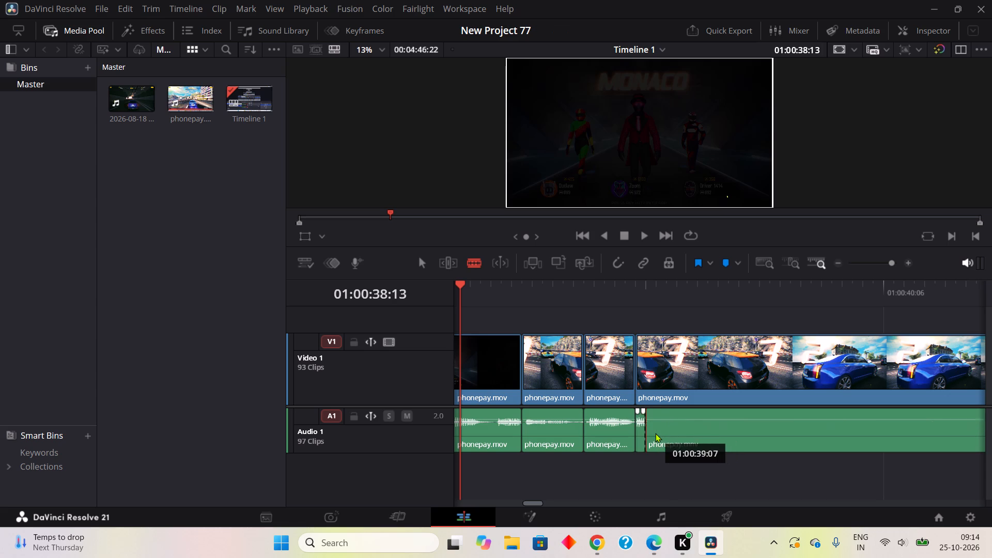
left_click(669, 435)
right_click(663, 435)
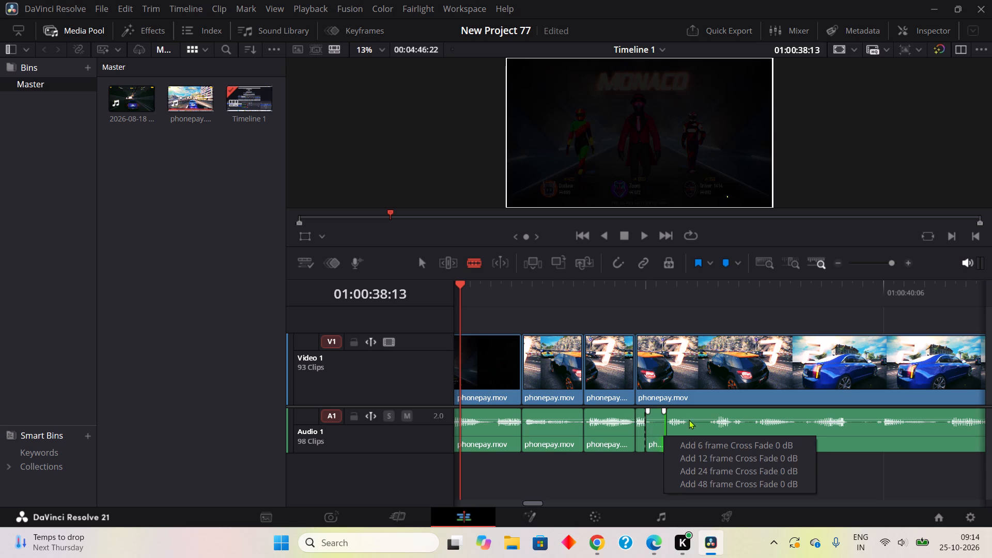
right_click(659, 431)
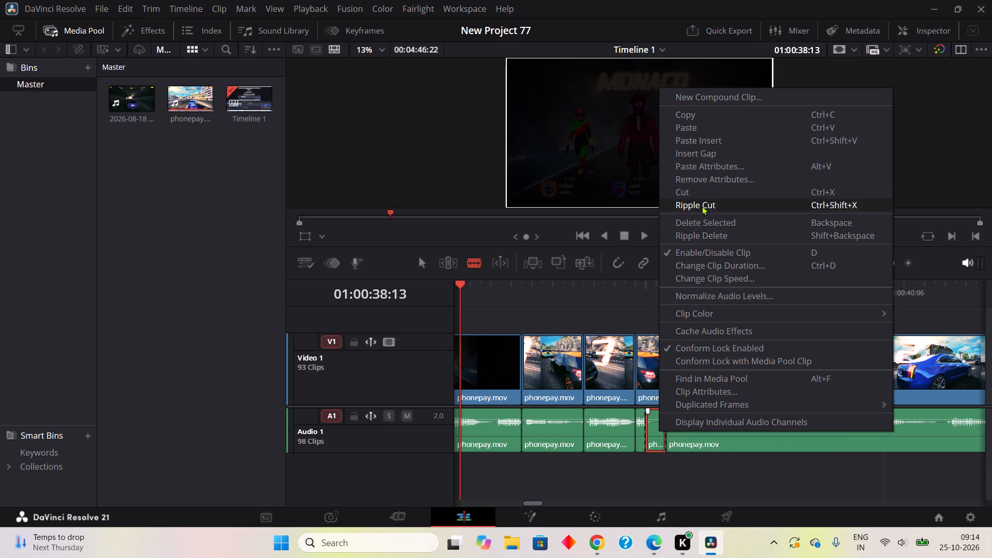
left_click(702, 206)
Split out the silent piece of Audio 1 ending at 01:00:39:11 and ripple cut it.
left_click(672, 436)
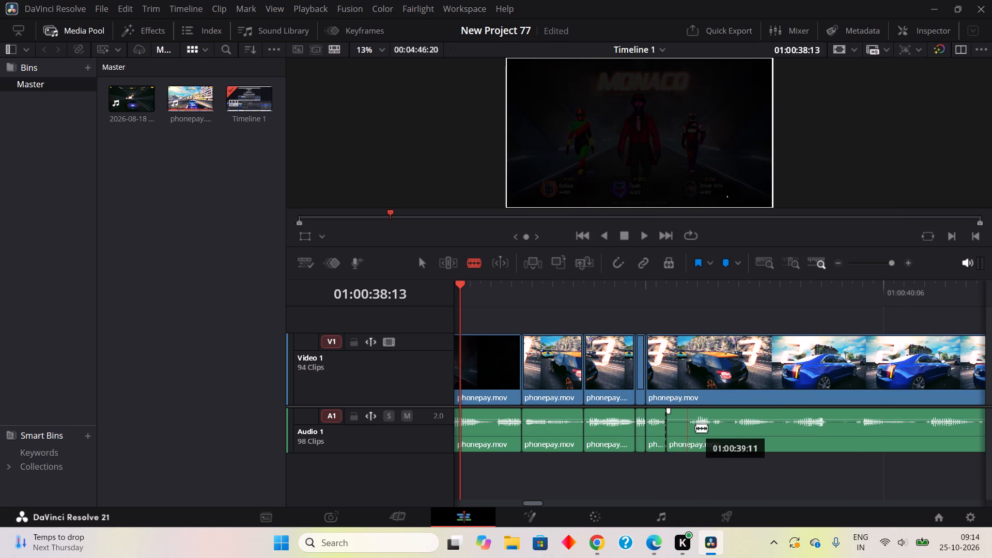
left_click(695, 430)
right_click(674, 437)
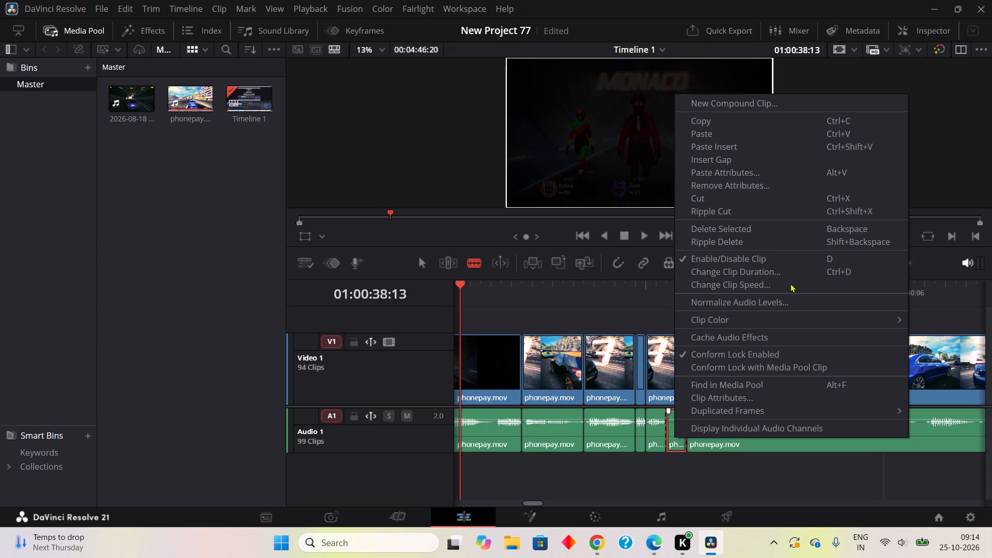
left_click(725, 209)
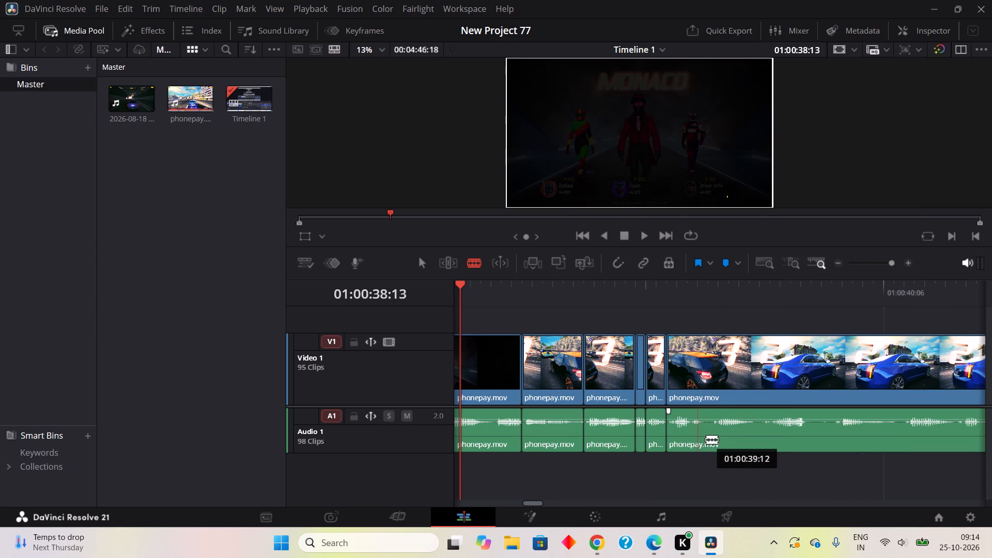
Blade Audio 1 at 01:00:39:12 and about two frames further on, and ripple cut the silent piece between the cuts.
double_click(706, 439)
left_click(719, 434)
right_click(712, 435)
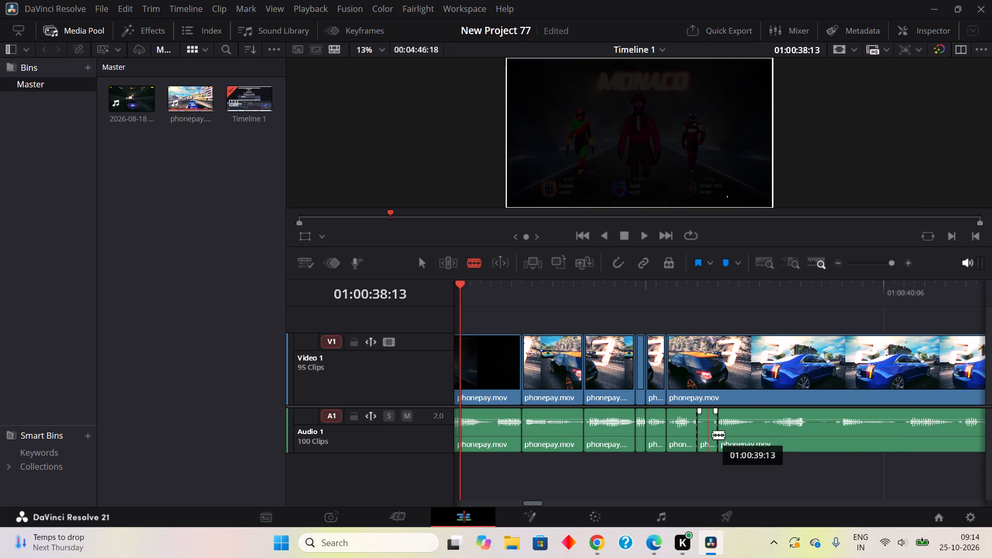
left_click(742, 203)
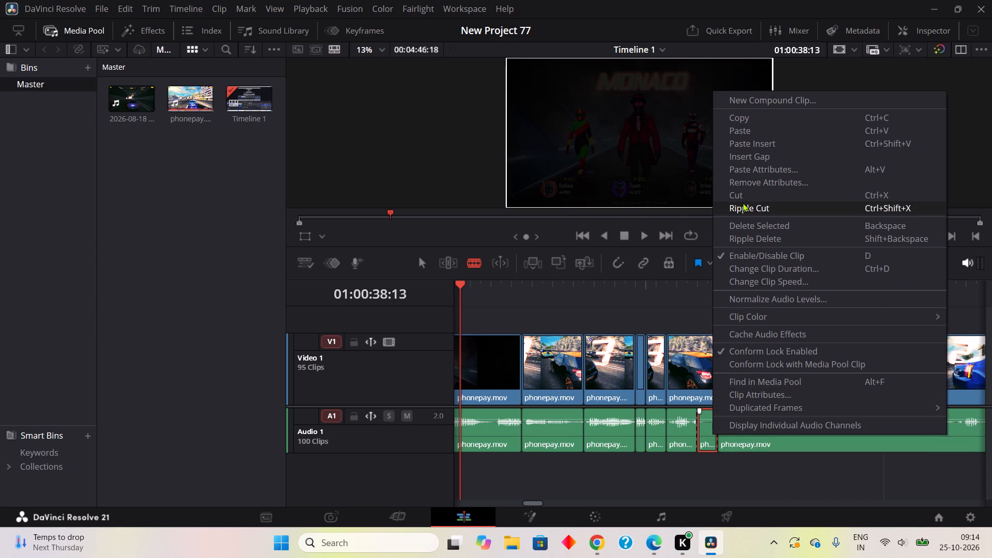
Isolate the silent gap on Audio 1 at about 01:00:39:15 with two blade cuts and ripple cut it.
left_click(734, 442)
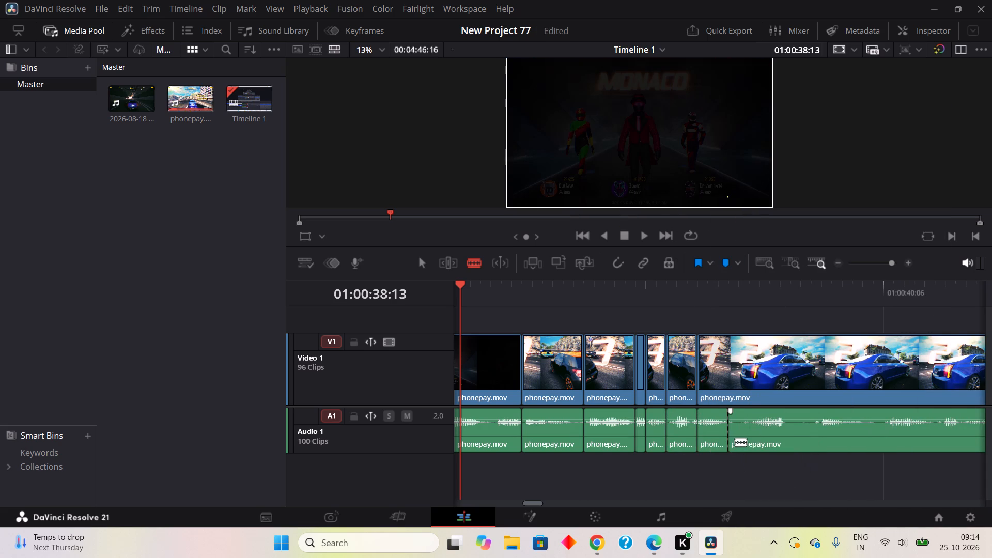
left_click(756, 437)
right_click(741, 438)
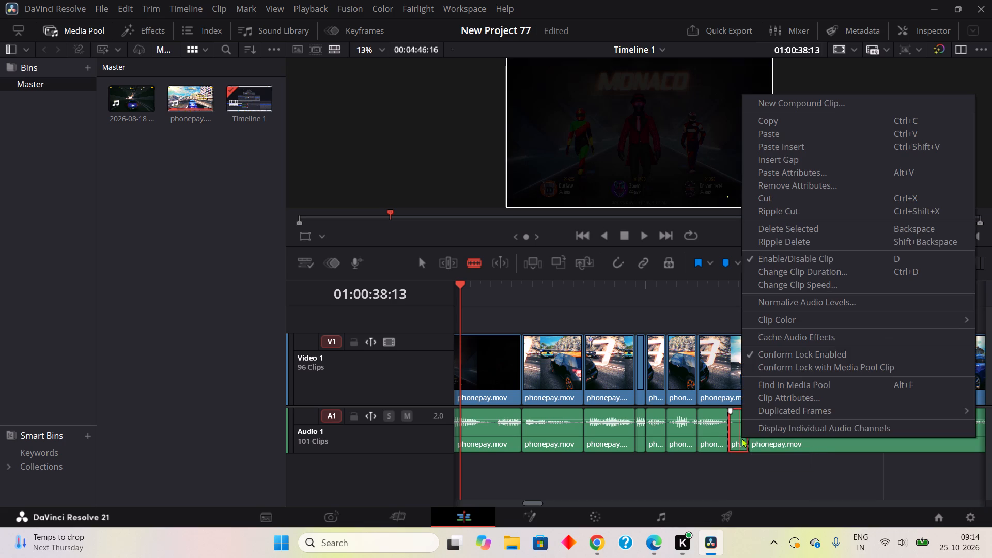
double_click(787, 210)
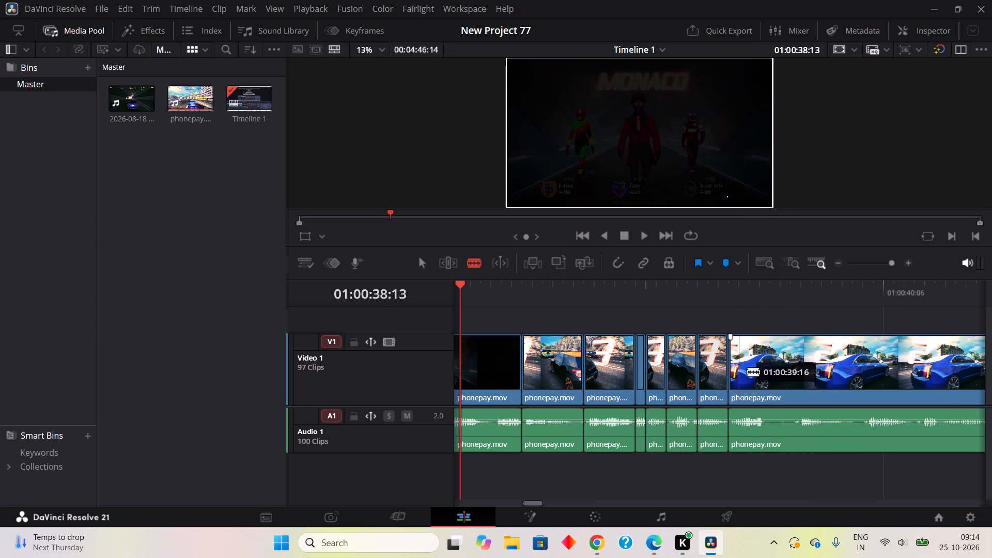
Split out the silent piece of Audio 1 ending at 01:00:39:21 and ripple cut it.
left_click(772, 440)
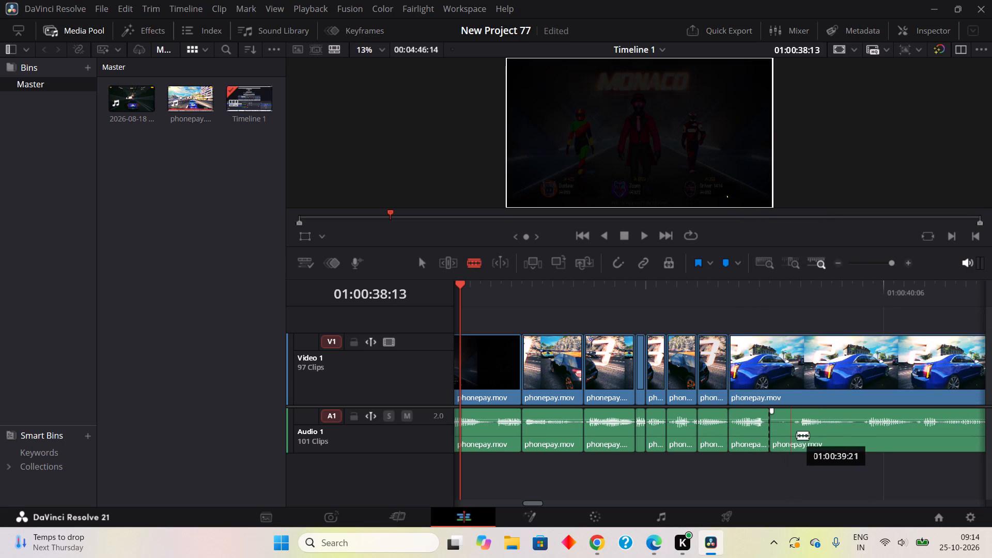
left_click(797, 435)
right_click(777, 437)
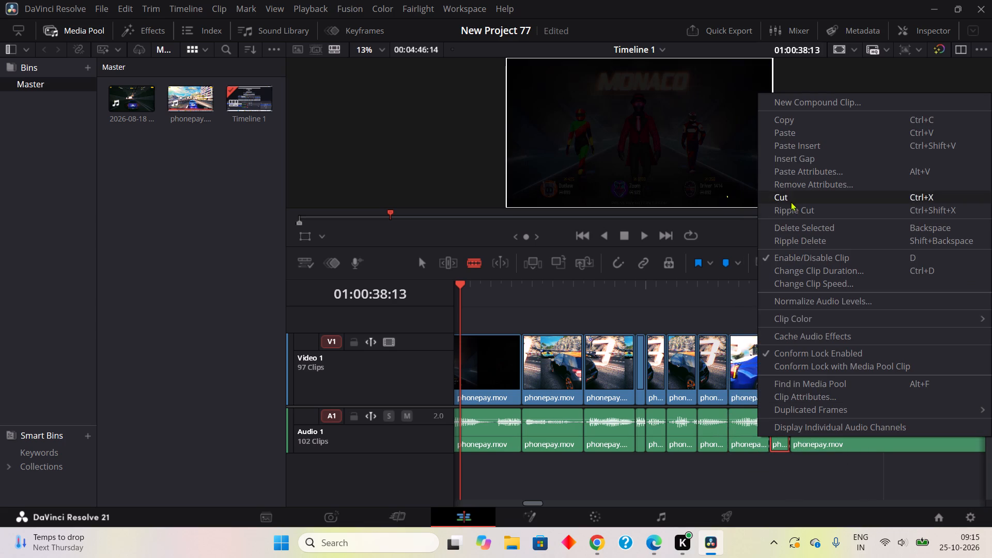
left_click(791, 208)
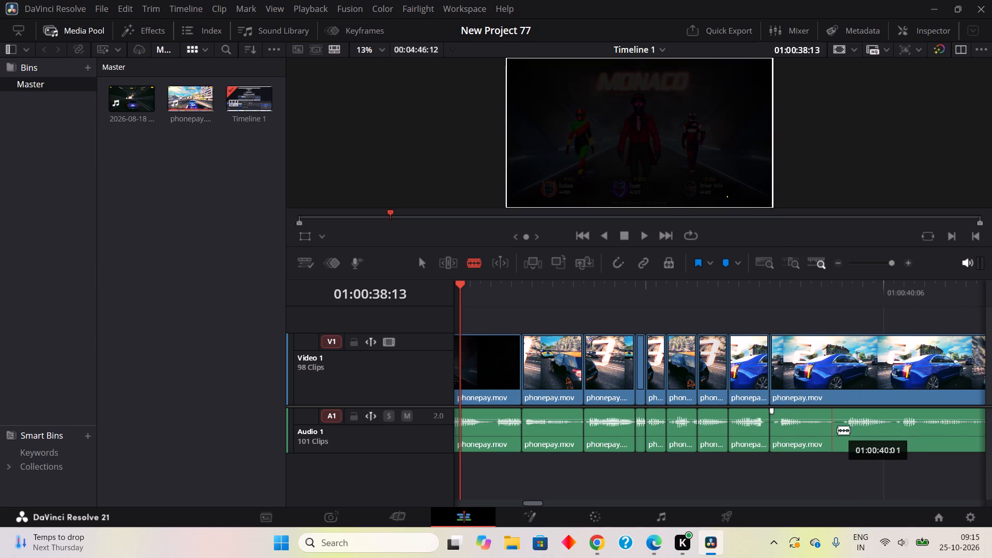
Blade out the one-frame silent piece of Audio 1 at 01:00:40:01 and ripple cut it.
left_click(838, 430)
left_click(845, 431)
right_click(840, 430)
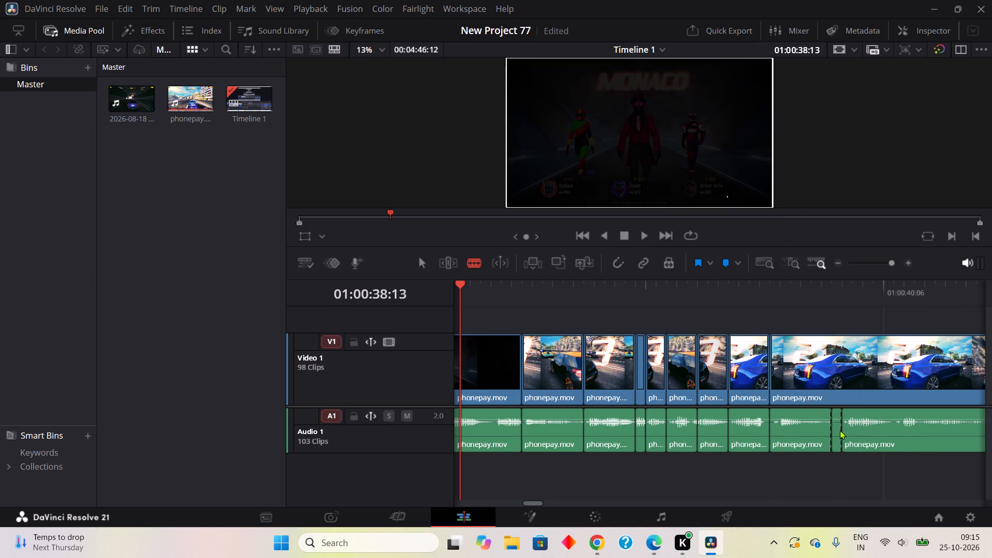
left_click_drag(785, 195, 788, 202)
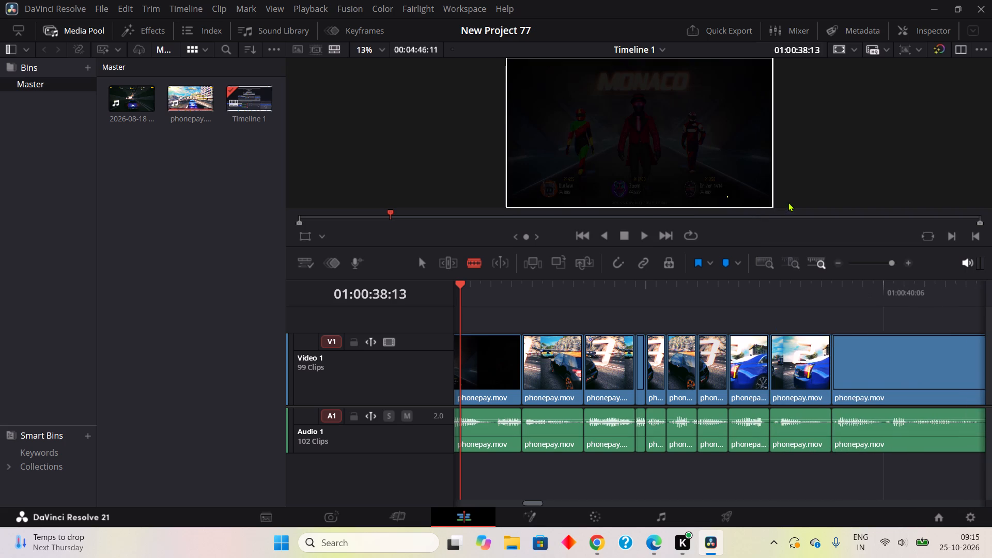
Go back to the dark clip near the playhead, blade out its silent audio piece at 01:00:38:15 and ripple cut it.
left_click(486, 430)
left_click(501, 434)
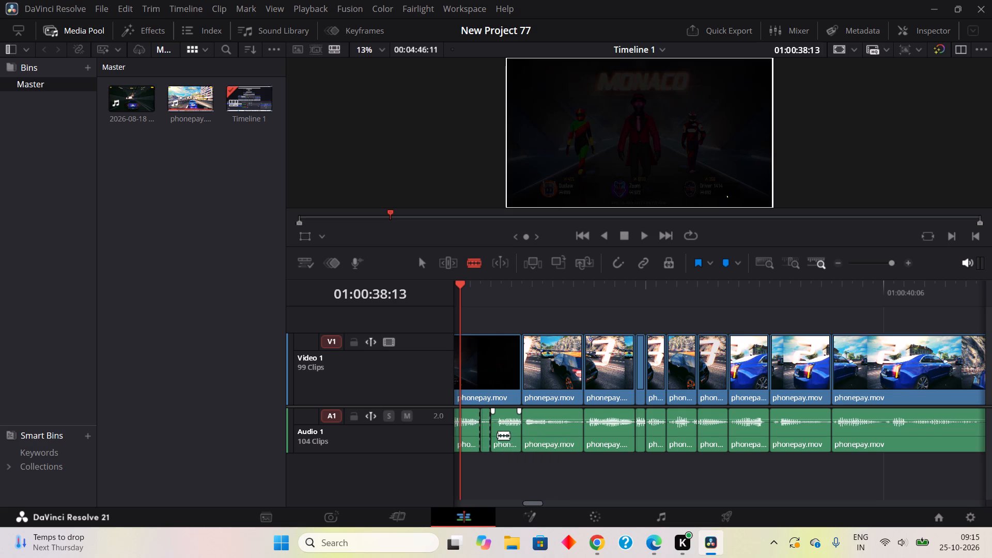
right_click(491, 439)
right_click(487, 438)
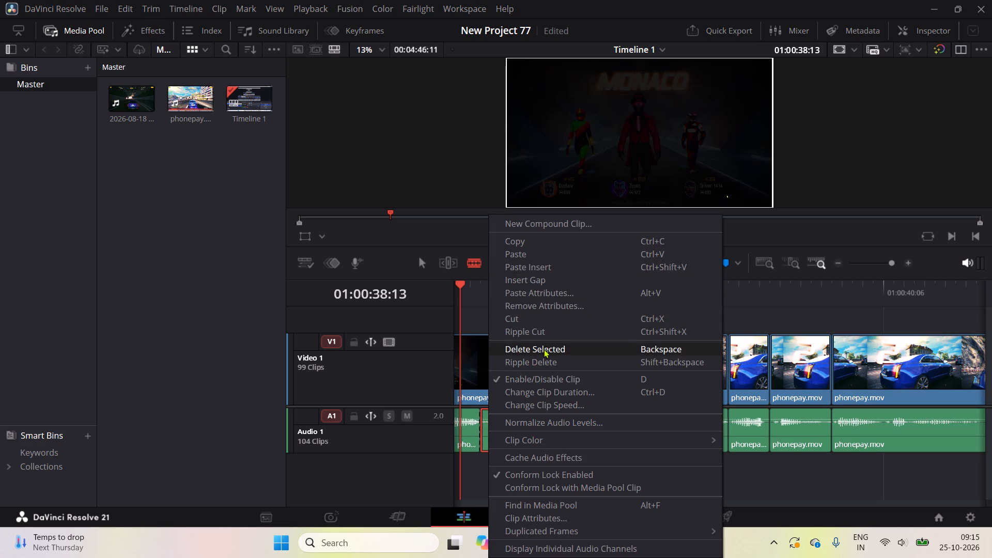
left_click(545, 330)
Play the timeline on to about 01:00:41:02, then blade out the silent Audio 1 piece ending at 01:00:40:16 and ripple cut it.
left_click(641, 230)
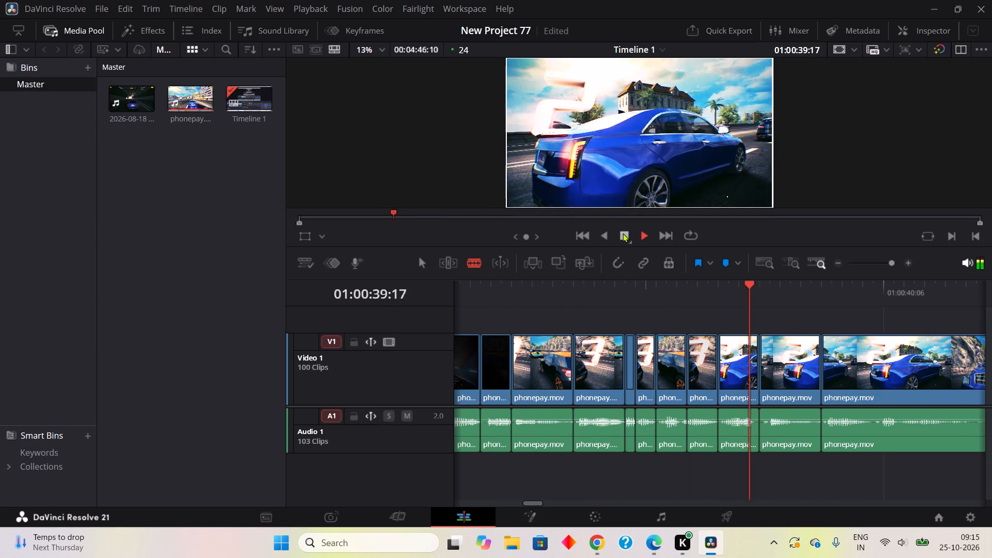
left_click(623, 236)
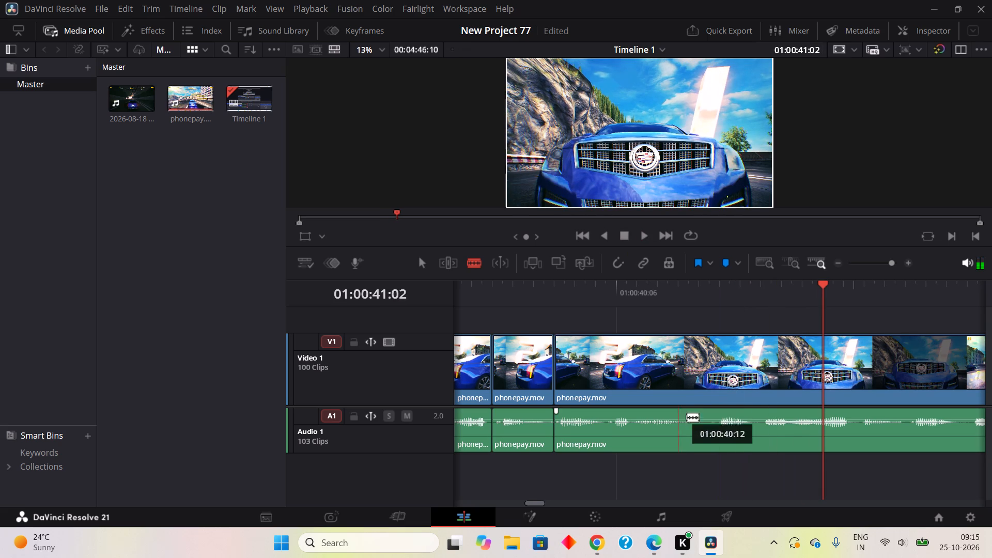
double_click(705, 436)
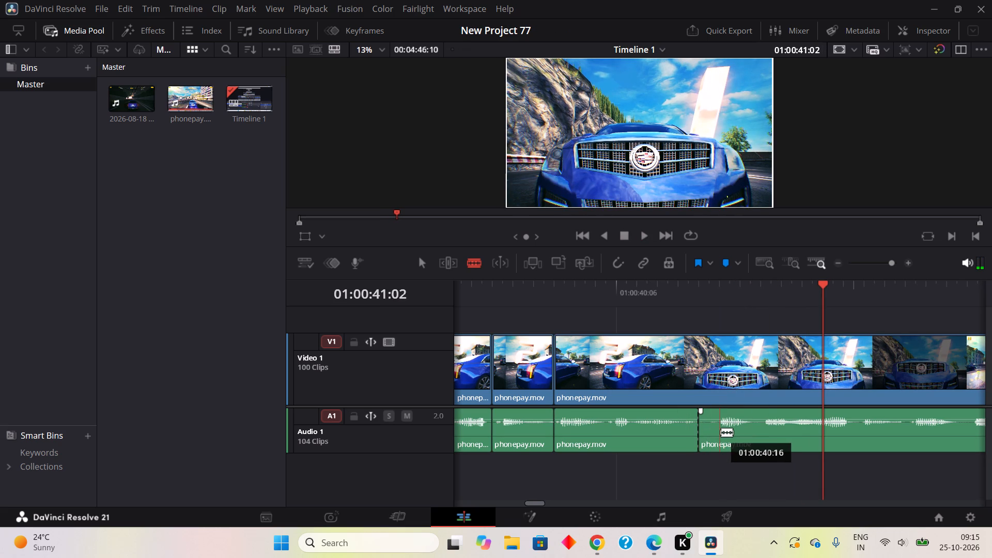
left_click(721, 432)
right_click(706, 430)
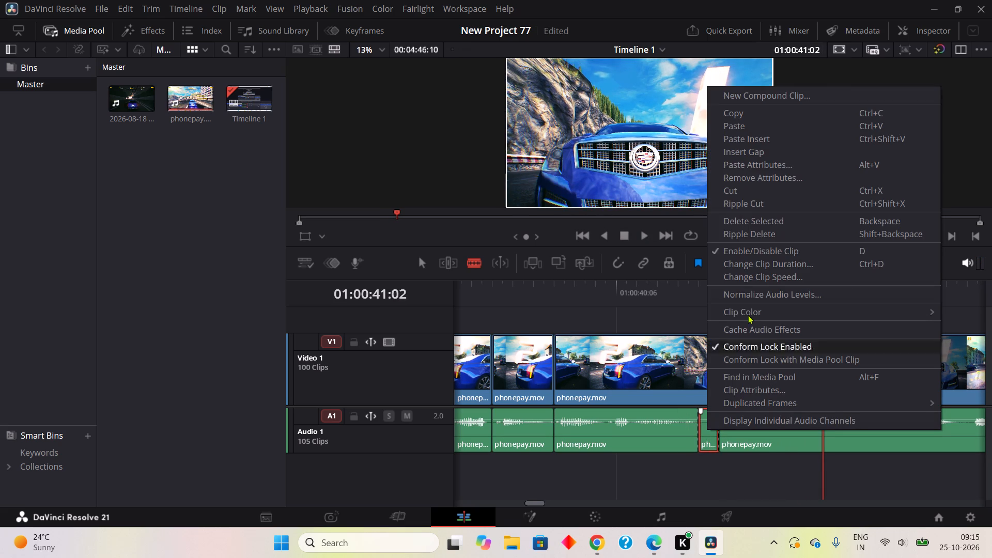
left_click(724, 199)
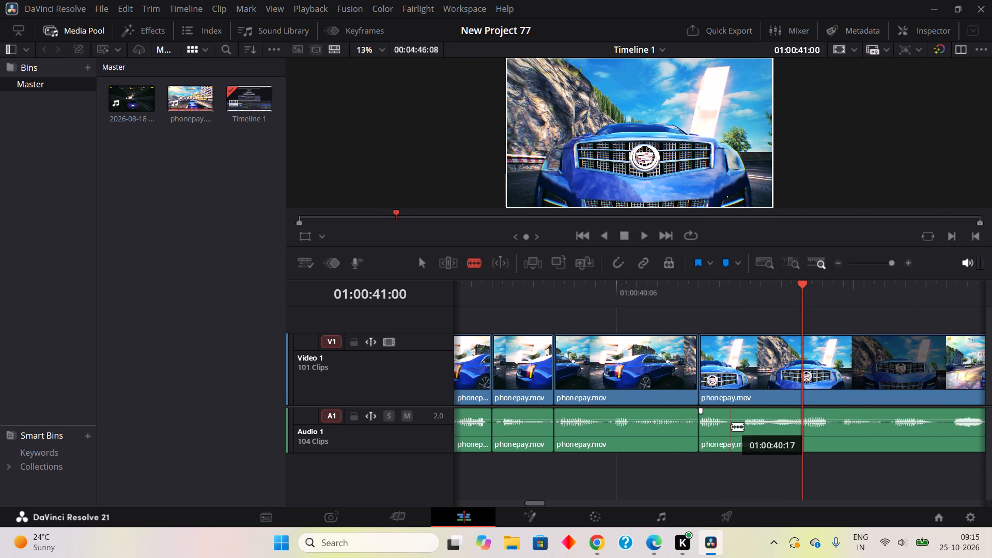
Isolate the short silent gap on Audio 1 at 01:00:40:17 with two blade cuts and ripple cut it.
left_click(732, 431)
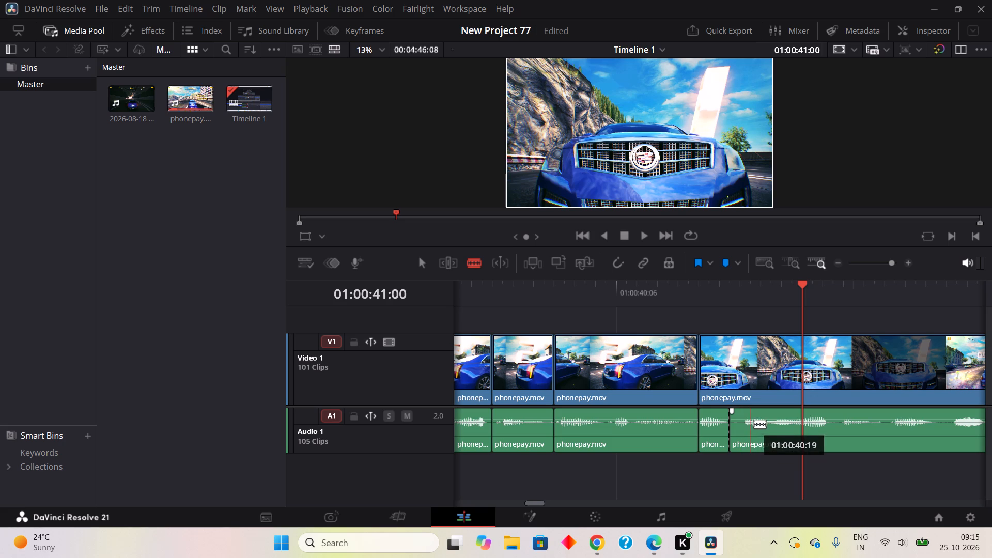
left_click(746, 431)
right_click(739, 436)
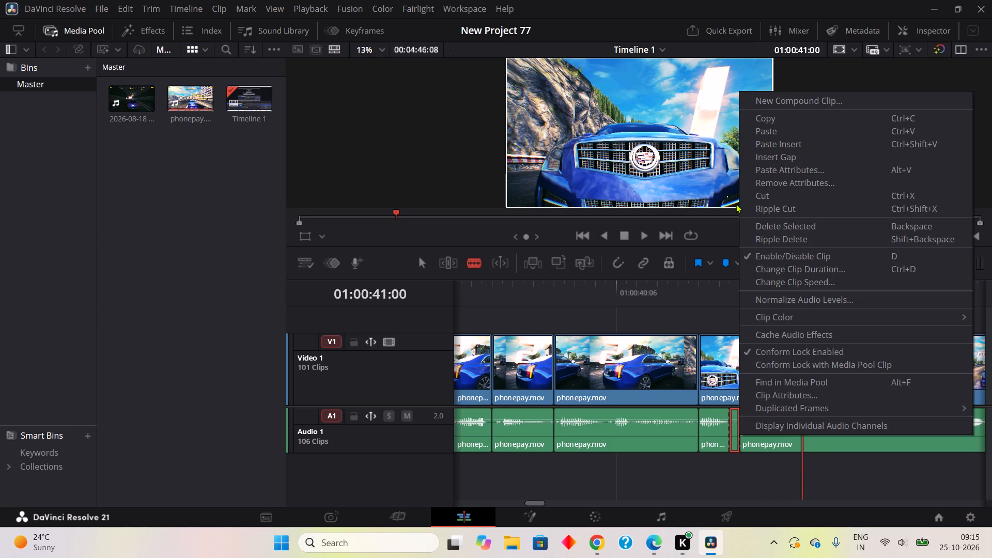
double_click(762, 209)
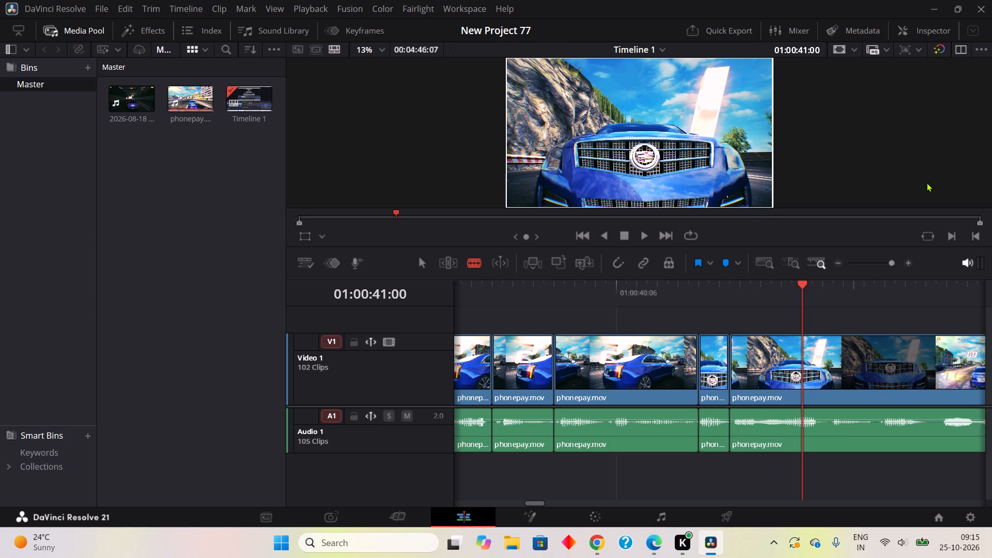
Blade out the one-frame silent piece of Audio 1 at about 01:00:41:07 and ripple cut it.
left_click(881, 446)
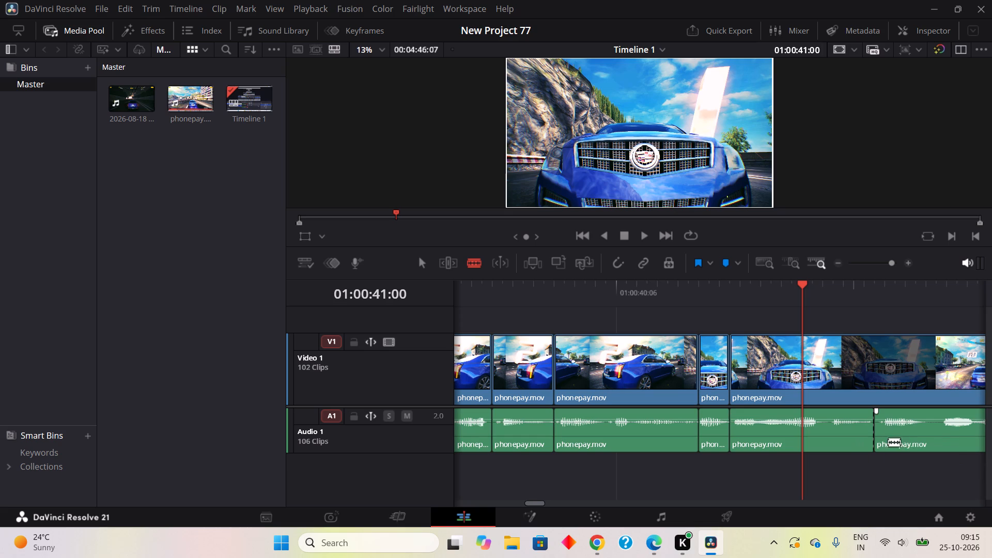
left_click(889, 442)
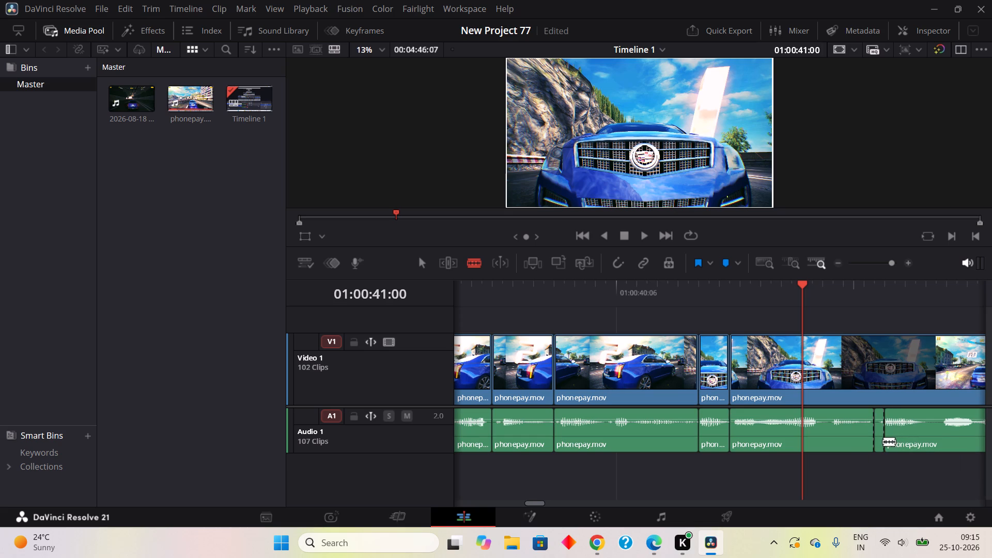
right_click(883, 441)
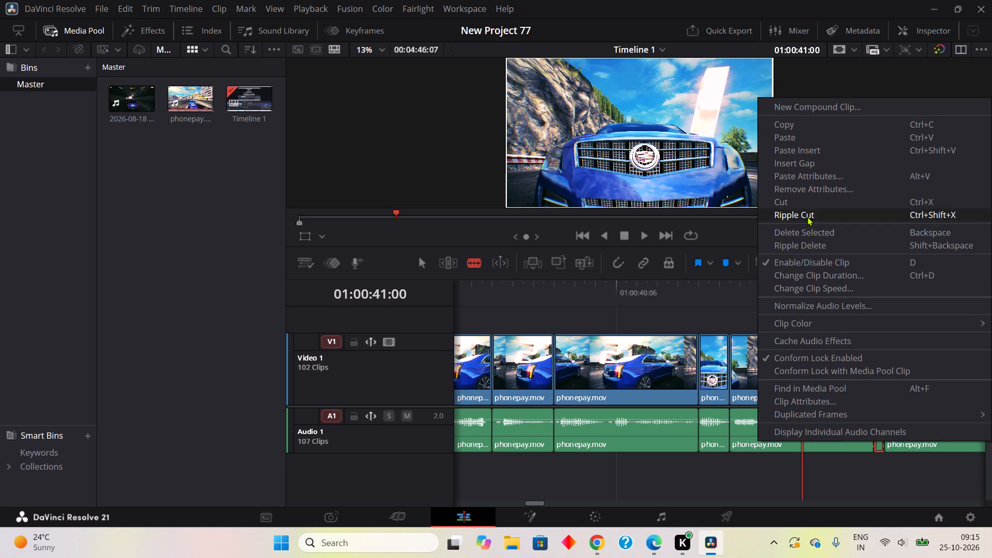
left_click(807, 216)
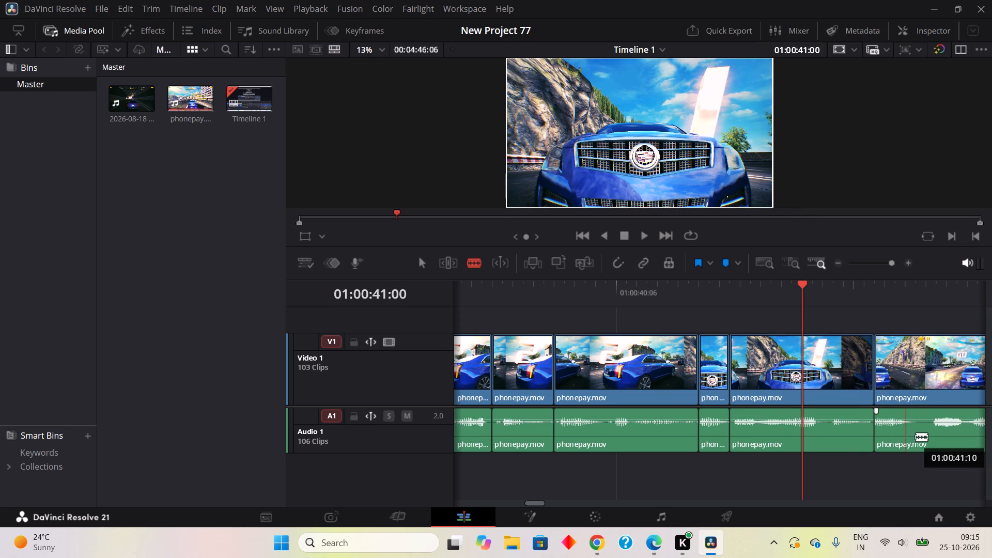
Isolate the two-frame silent gap on Audio 1 just after 01:00:41:10 with two blade cuts and ripple cut it.
left_click(918, 435)
left_click(941, 447)
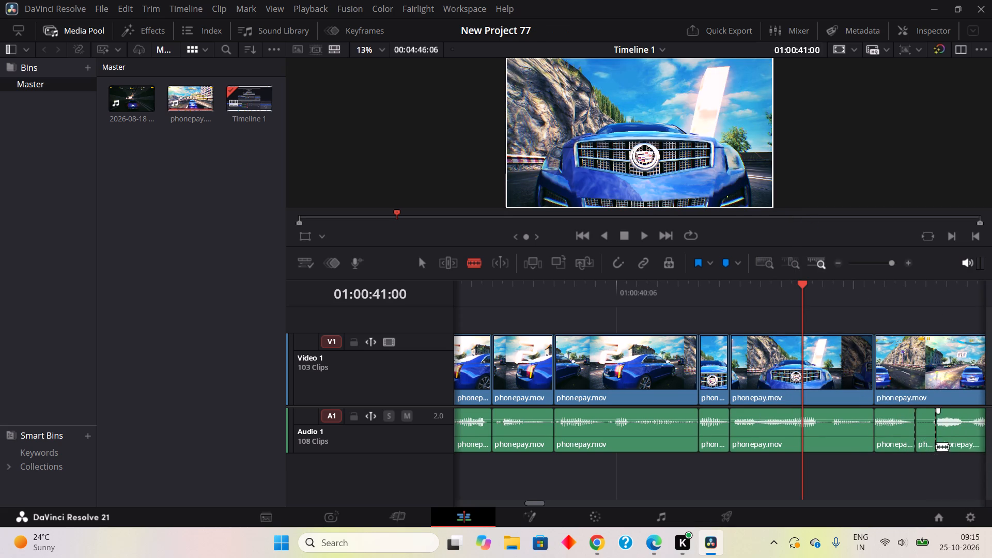
right_click(927, 438)
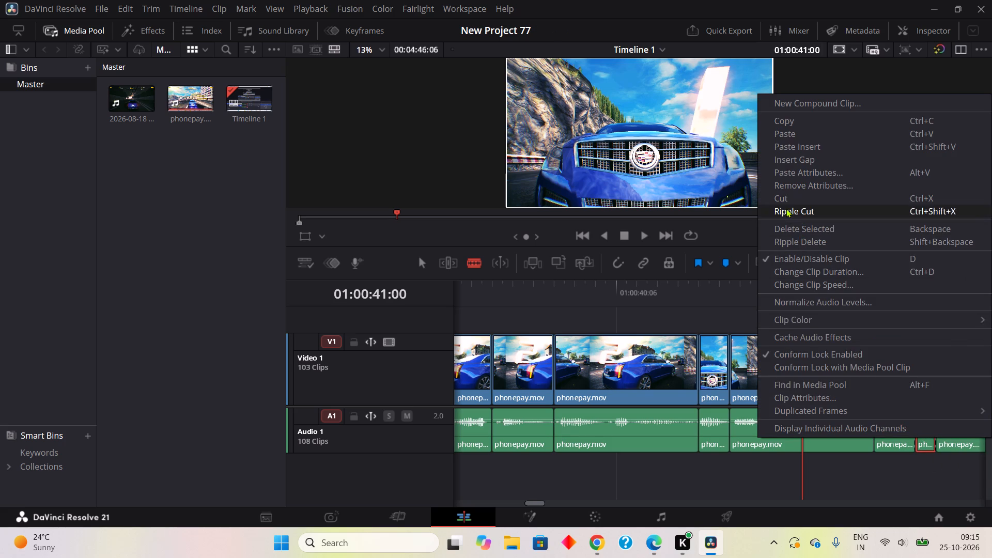
double_click(786, 208)
Play the timeline on to about 01:00:42:08, then blade out the one-frame silent Audio 1 piece at 01:00:41:23 and ripple cut it.
left_click(644, 232)
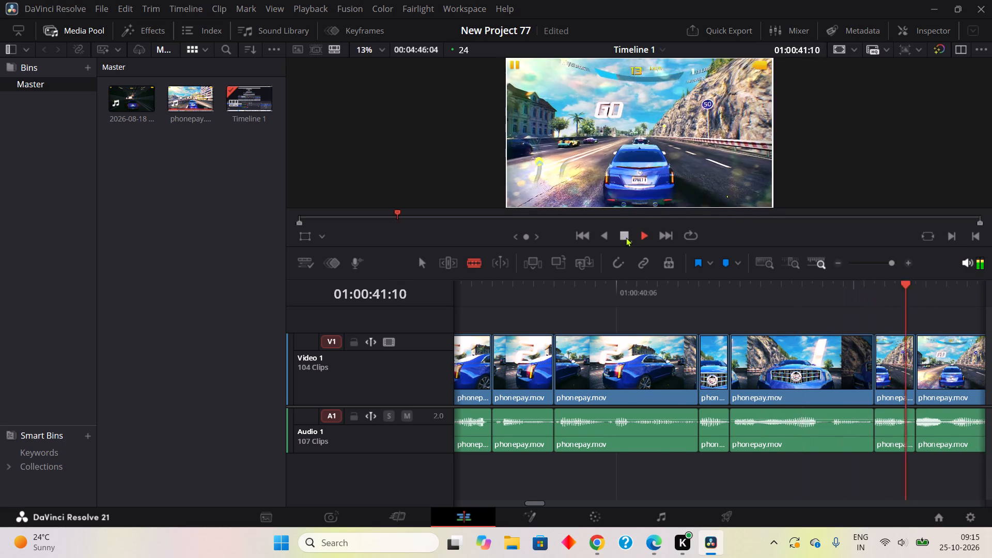
left_click(625, 236)
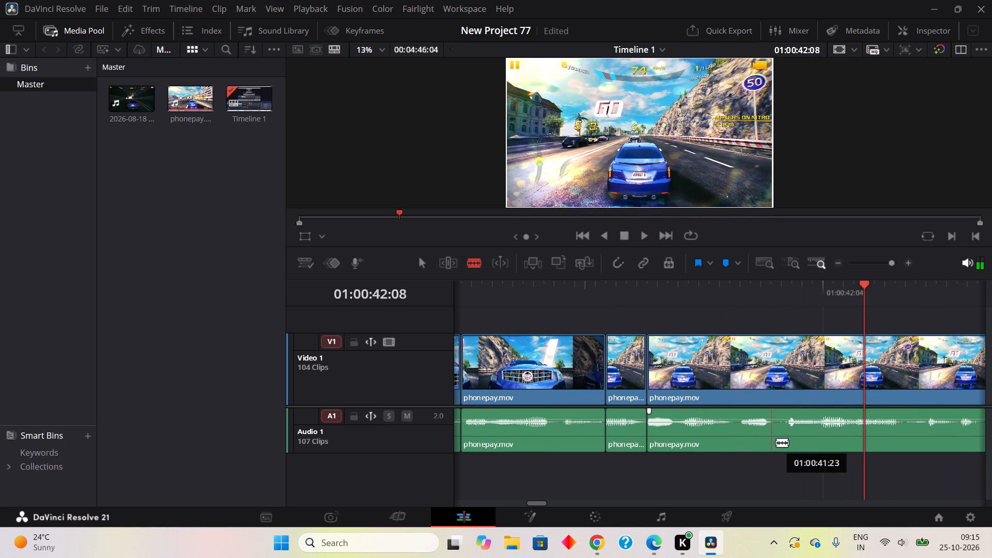
left_click(776, 442)
left_click(787, 439)
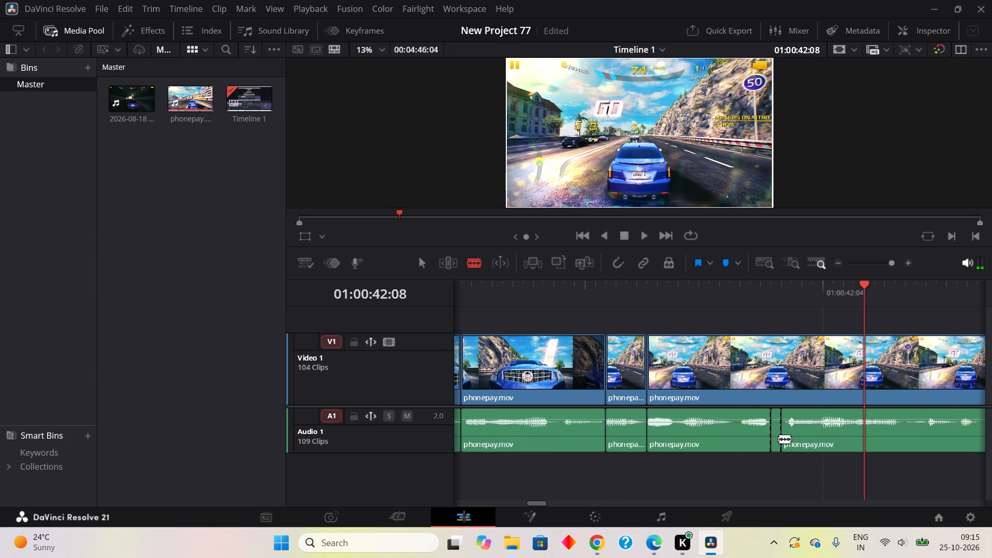
right_click(779, 439)
left_click(777, 213)
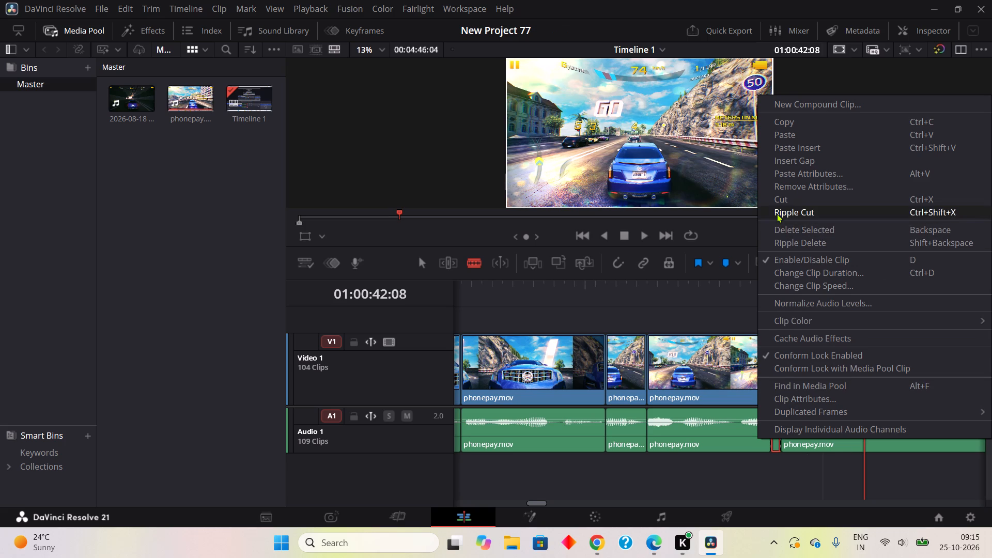
Blade out the one-frame silent piece of Audio 1 ending at 01:00:42:12 and ripple cut it.
double_click(900, 445)
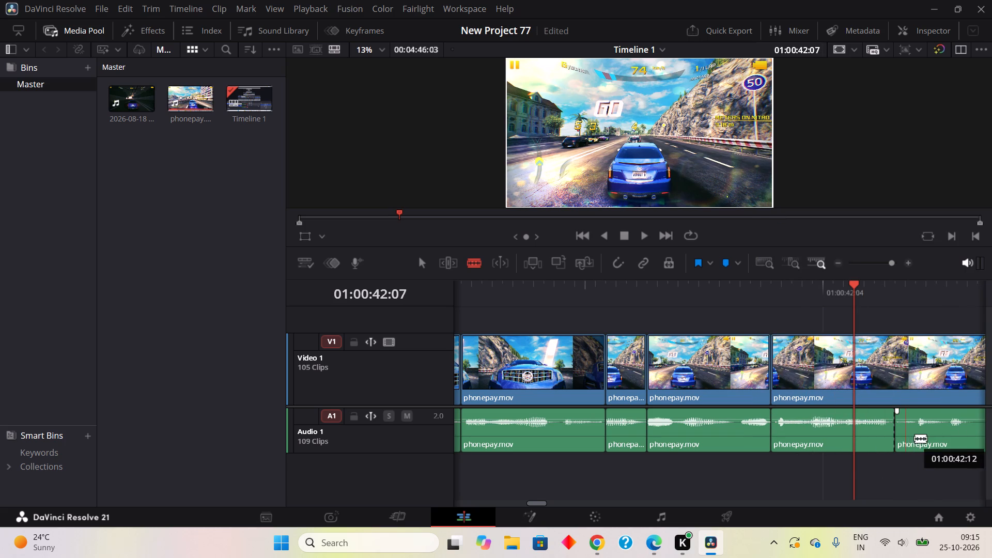
left_click(916, 438)
right_click(905, 444)
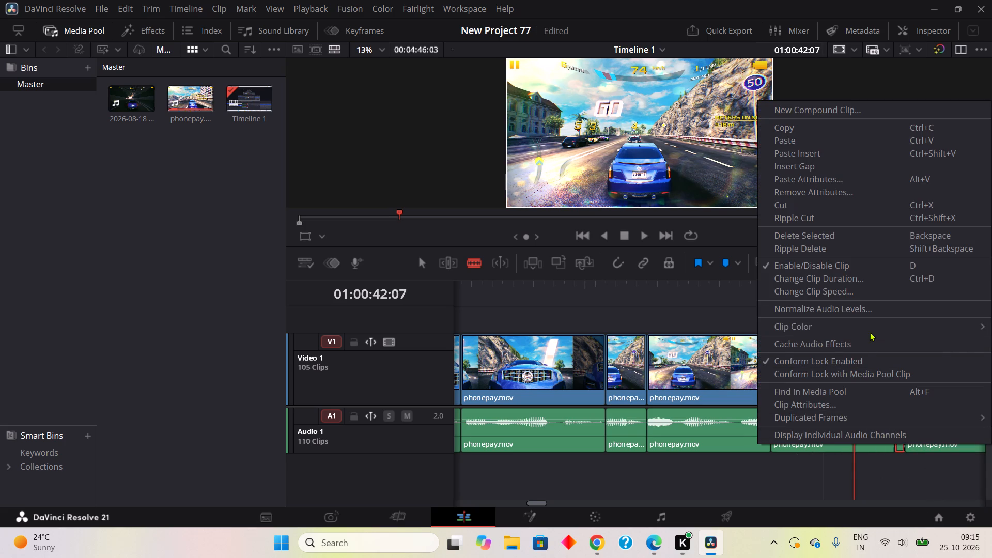
left_click(836, 223)
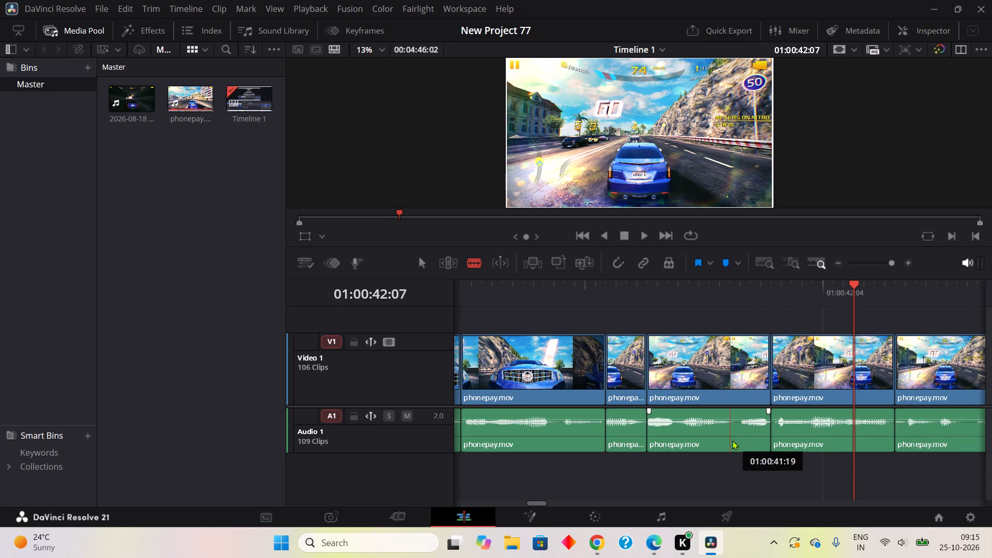
Go back to the clip before the playhead's clip, blade out its one-frame silent audio piece at 01:00:41:19 and ripple cut it.
left_click(732, 440)
left_click(747, 432)
right_click(740, 436)
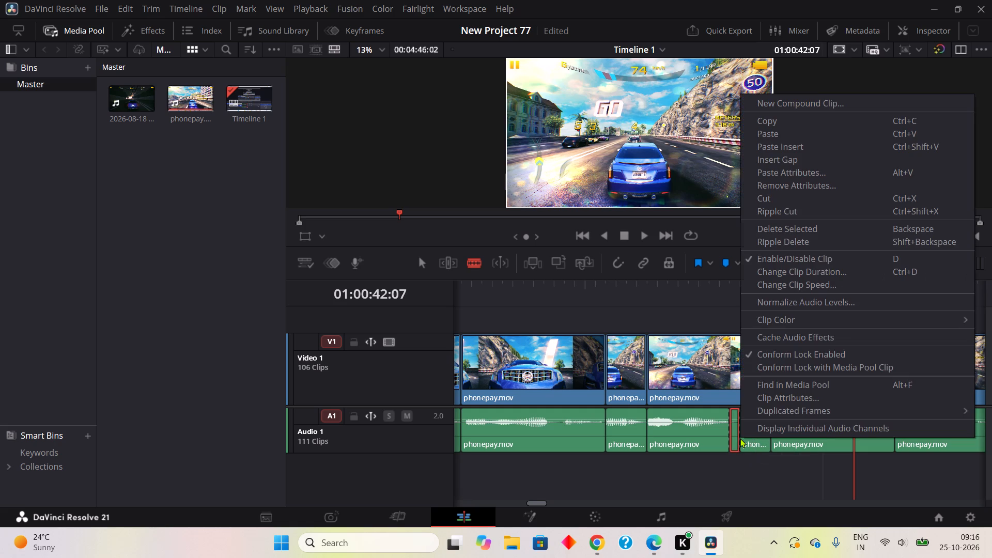
left_click(782, 215)
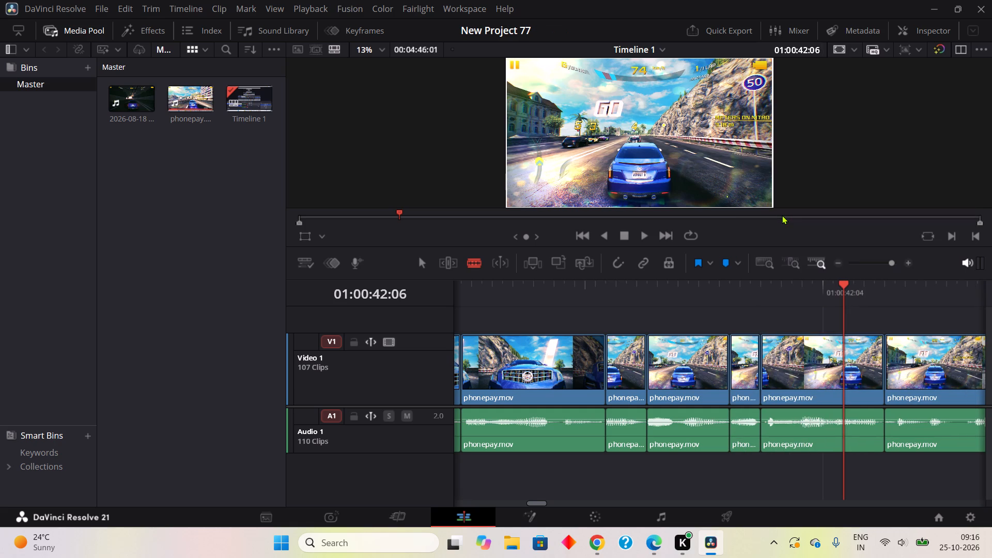
Isolate the two-frame silent gap on Audio 1 starting at 01:00:42:16 with two blade cuts and ripple cut it.
left_click(957, 451)
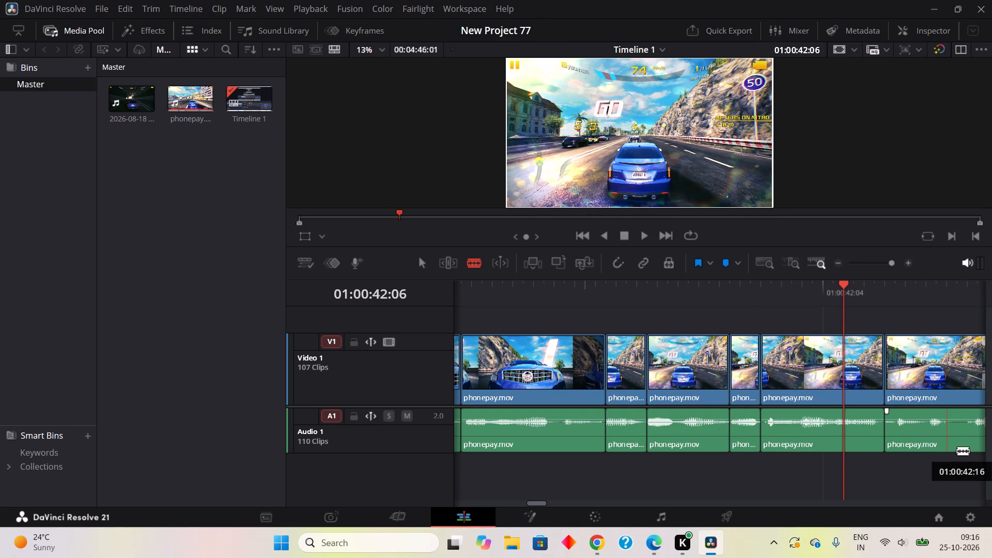
left_click(970, 431)
right_click(957, 432)
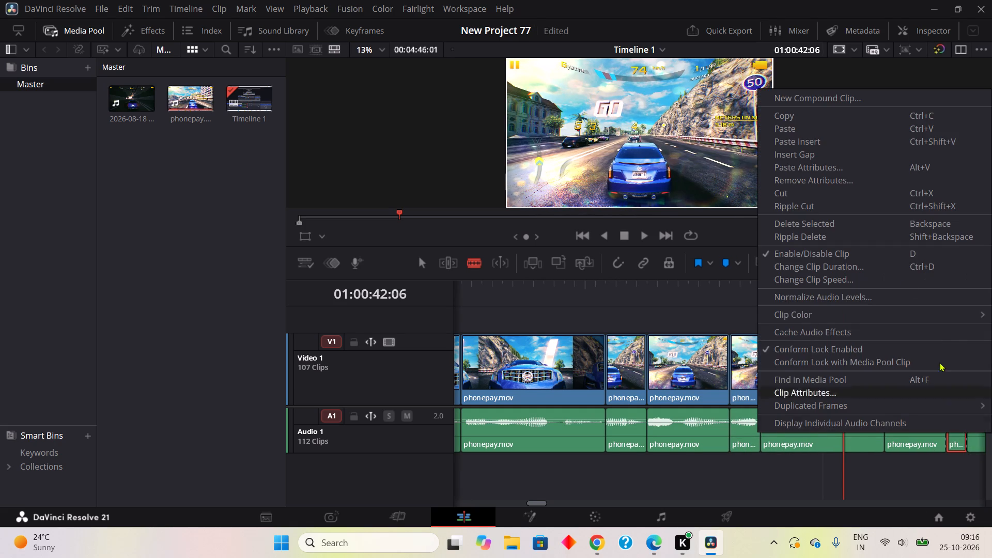
left_click(827, 209)
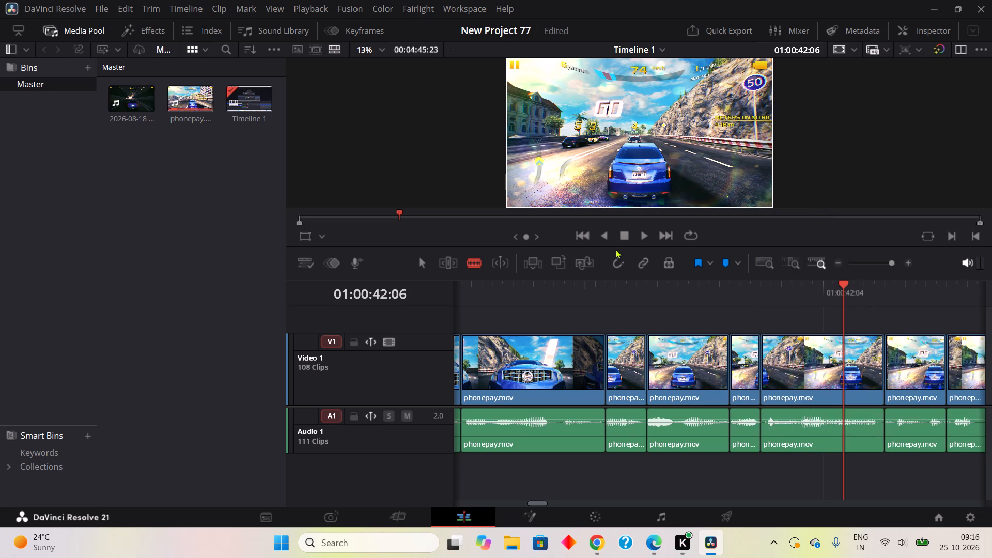
Play the timeline on to about 01:00:43:00, then blade out the two-frame silent Audio 1 piece at about 01:00:42:19 and ripple cut it.
left_click(646, 237)
left_click(620, 231)
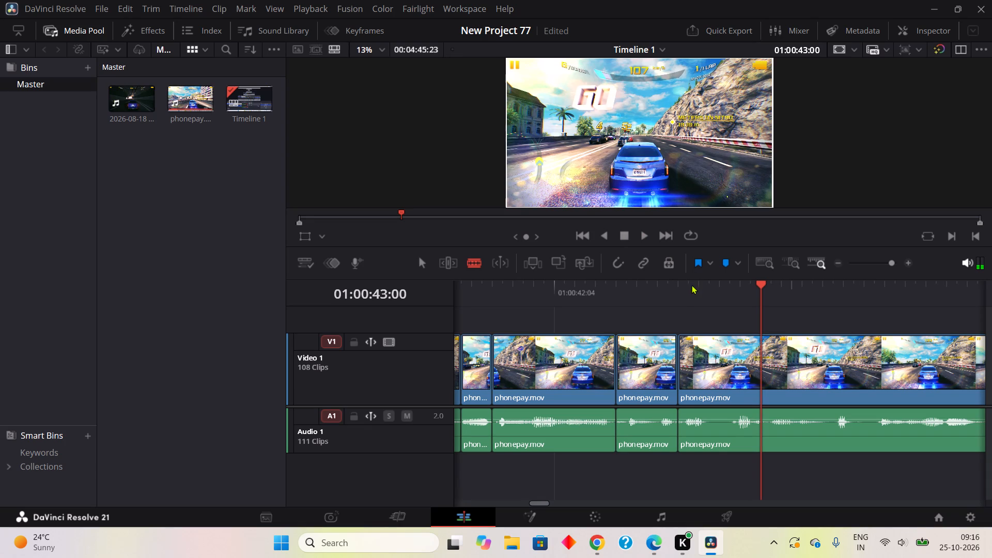
left_click(715, 436)
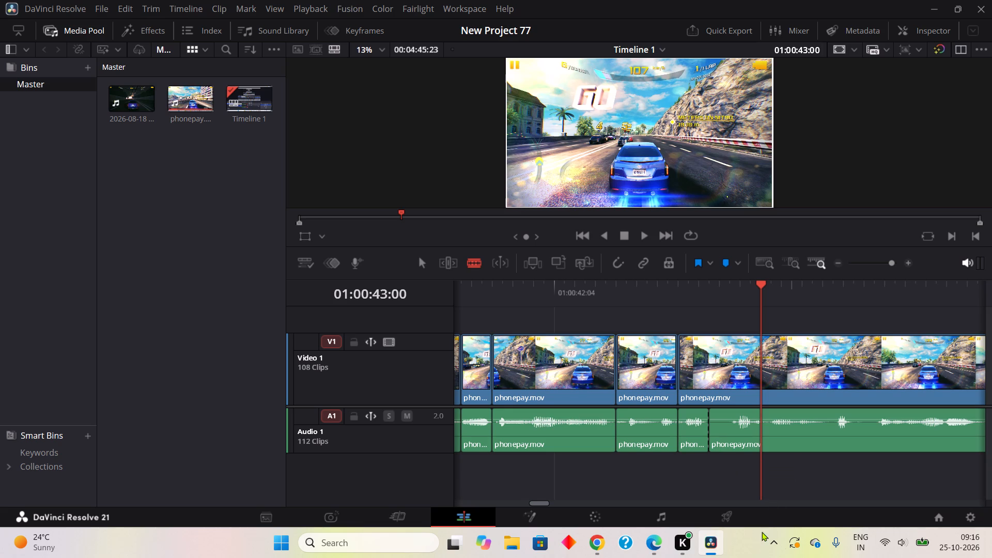
left_click(733, 444)
right_click(724, 441)
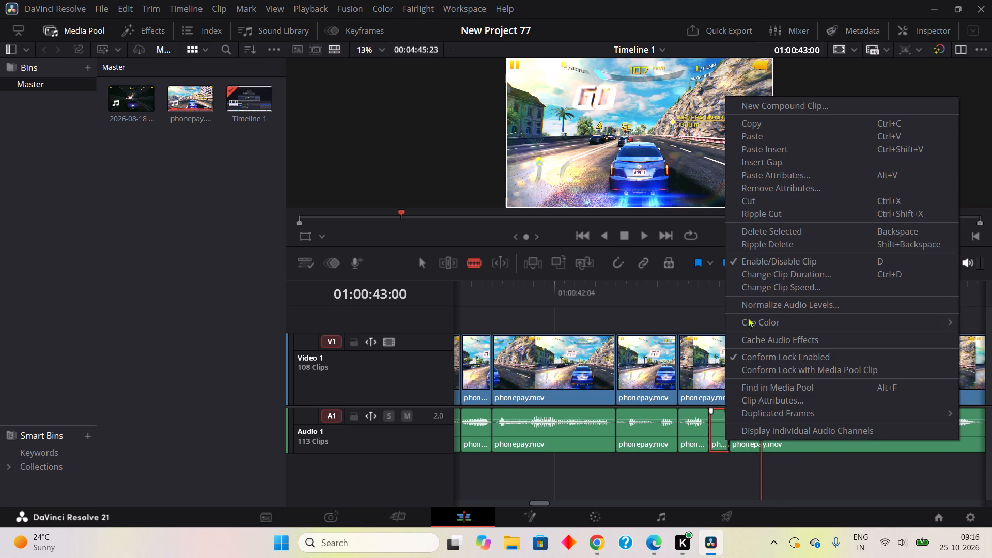
left_click(760, 218)
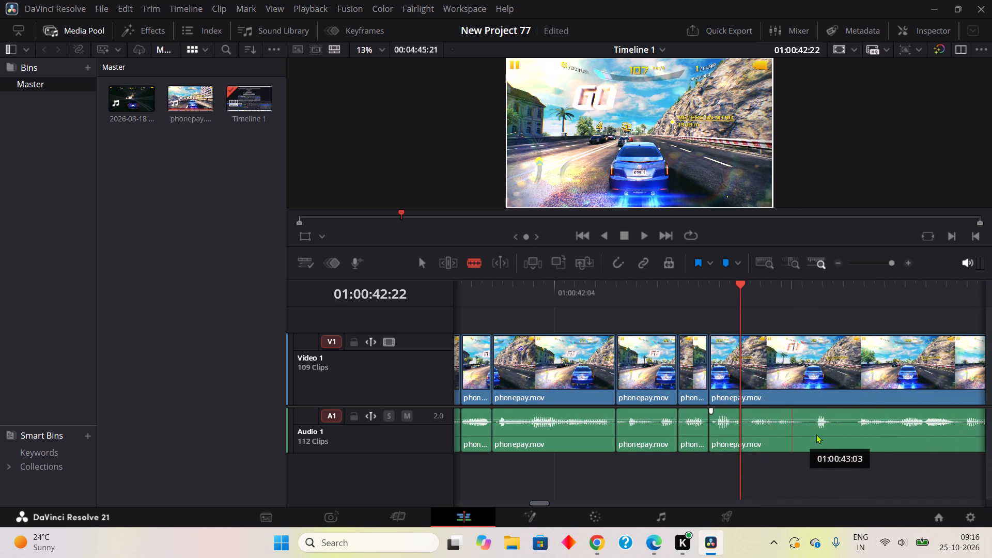
Blade out the one-frame silent piece of Audio 1 ending at 01:00:43:05 and ripple cut it.
left_click(808, 437)
left_click(819, 434)
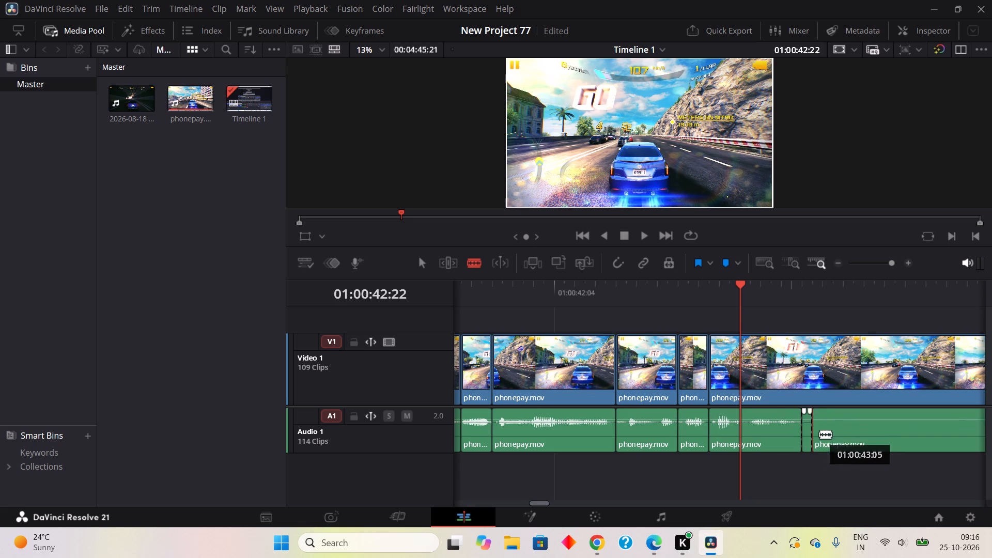
right_click(808, 435)
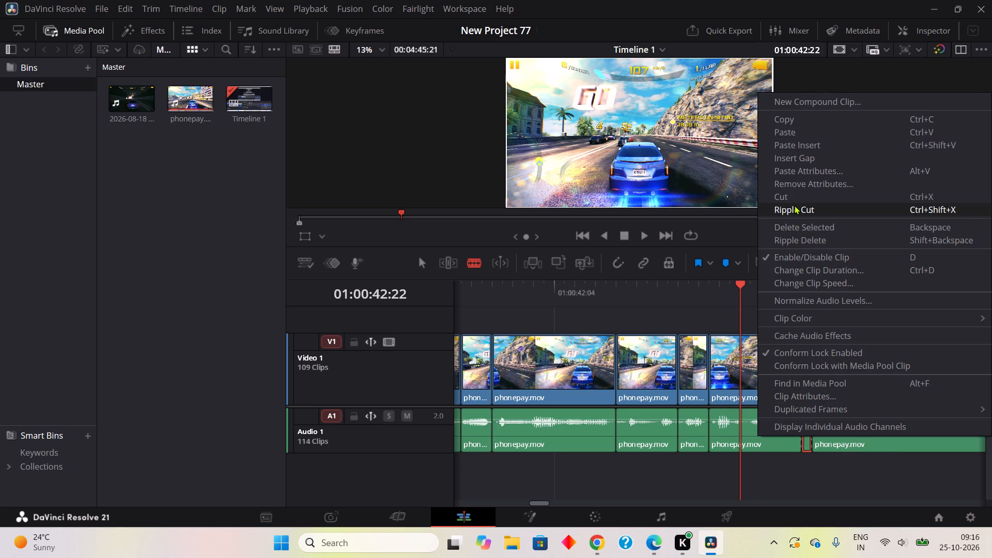
left_click(794, 205)
Isolate the two-frame silent gap on Audio 1 ending at 01:00:43:08 with two blade cuts and ripple cut it.
left_click(828, 436)
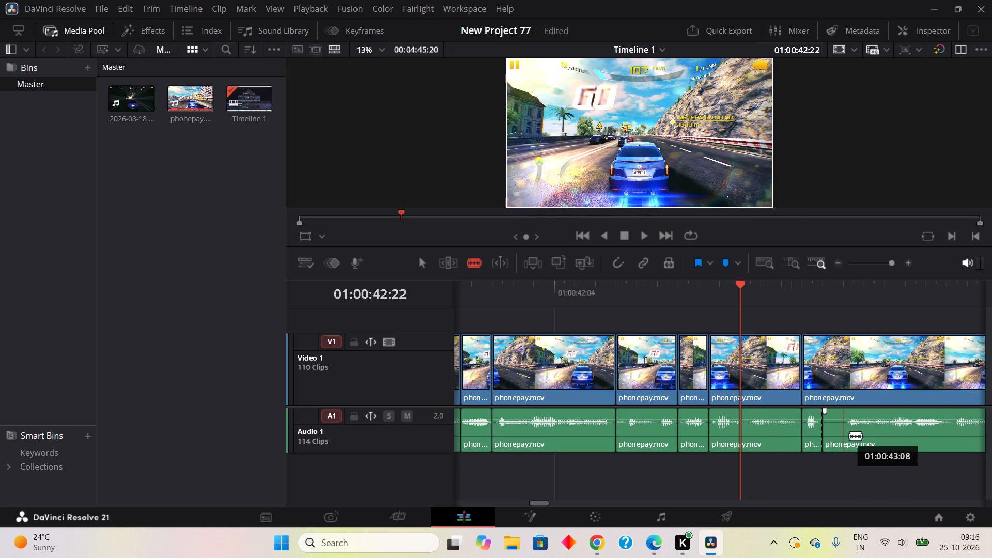
left_click(849, 436)
right_click(833, 436)
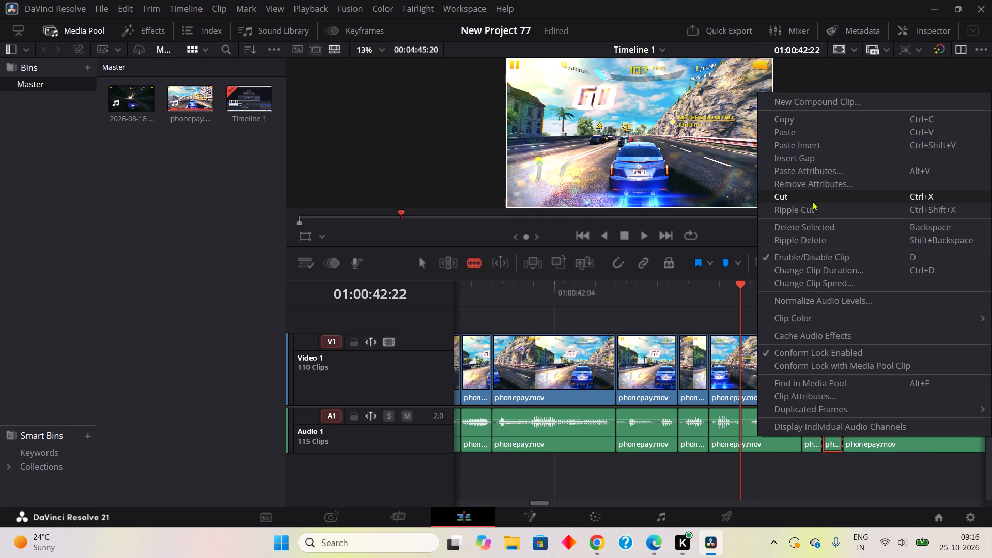
left_click(812, 212)
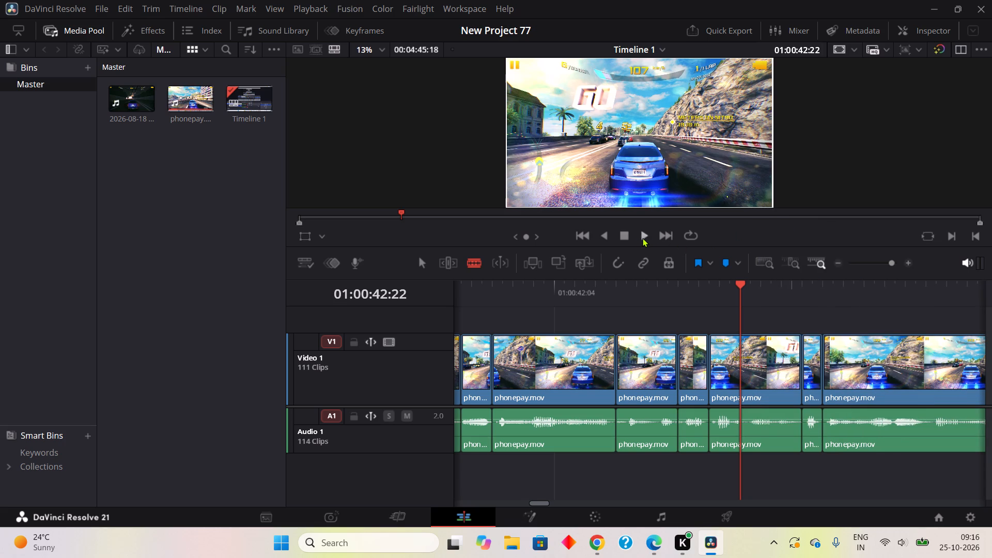
Play the timeline on to about 01:00:44:04, then blade out the two-frame silent Audio 1 piece ending at 01:00:44:02 and ripple cut it.
left_click(642, 238)
left_click(624, 236)
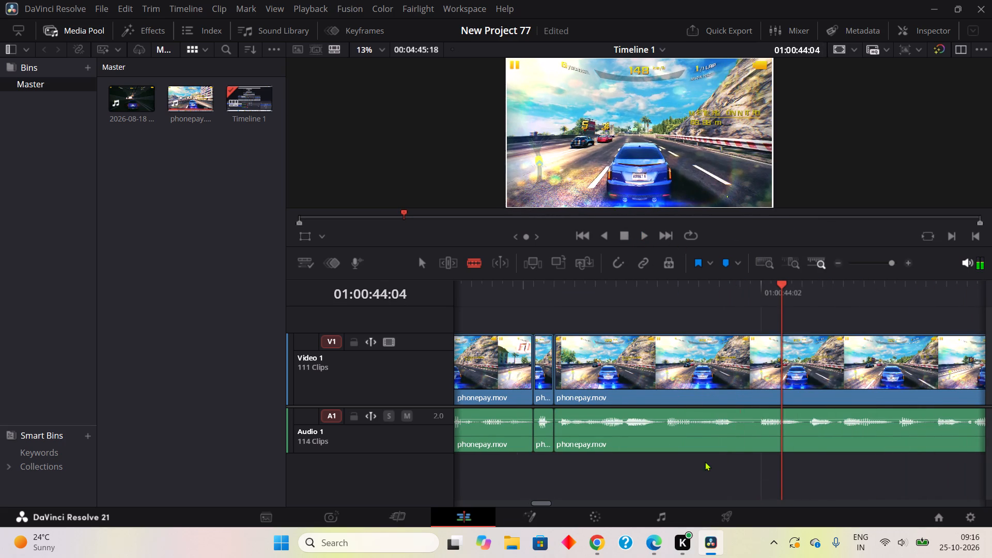
left_click(742, 441)
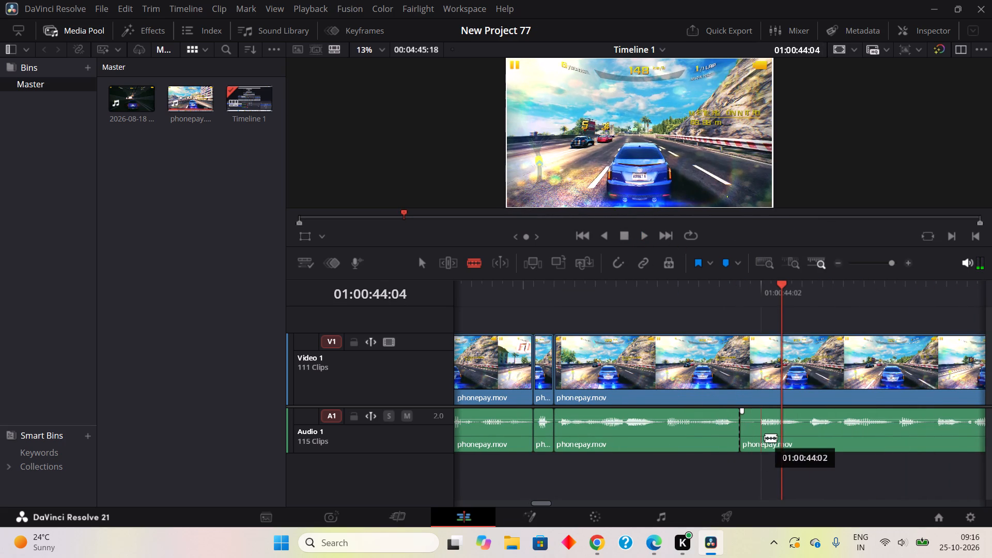
left_click(765, 438)
right_click(751, 438)
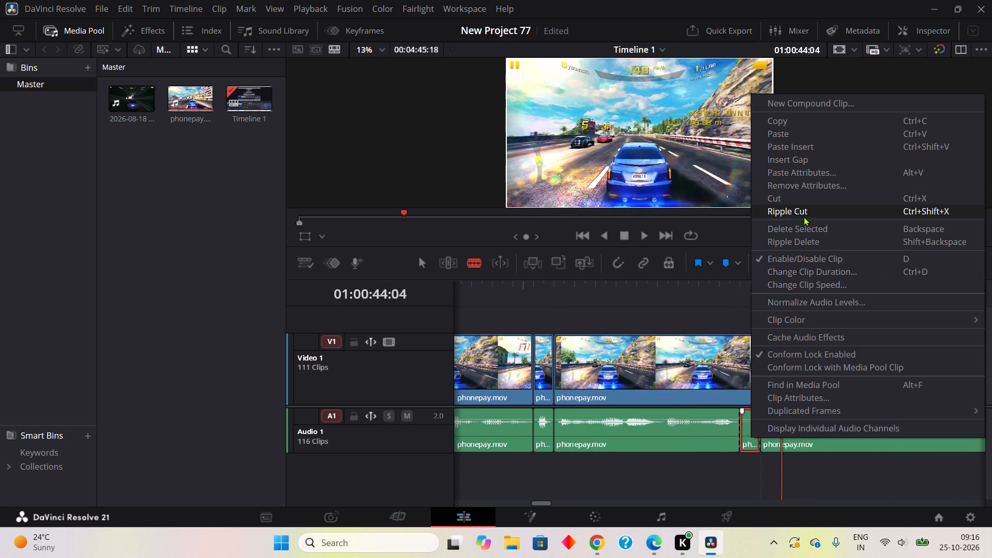
left_click(803, 217)
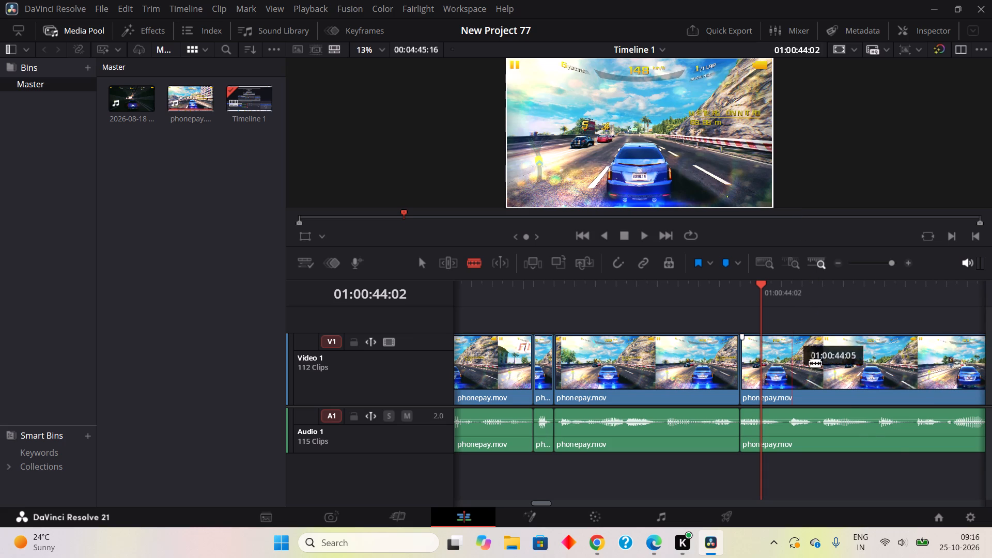
Blade out the one-frame silent piece of Audio 1 ending at 01:00:44:17 and ripple cut it.
left_click(907, 436)
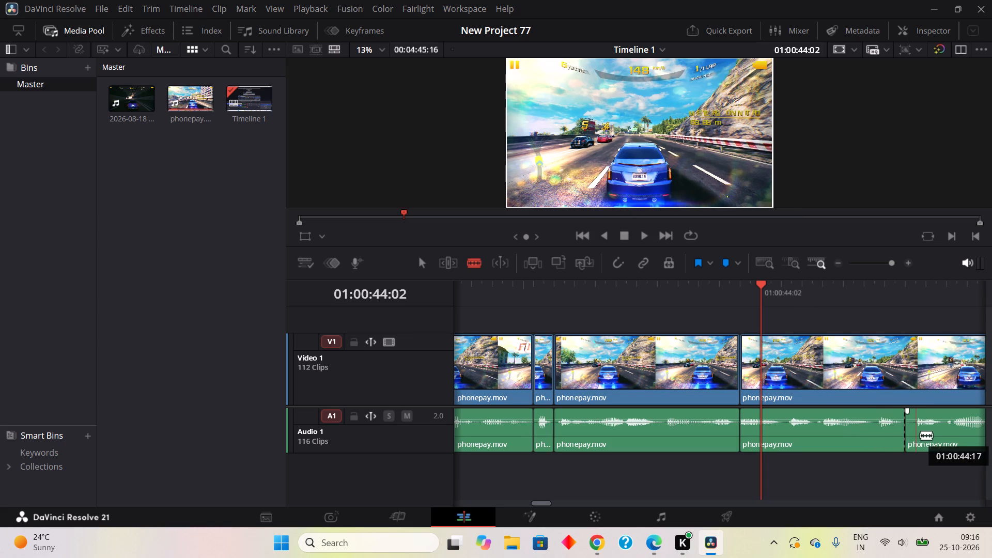
left_click(920, 435)
right_click(912, 436)
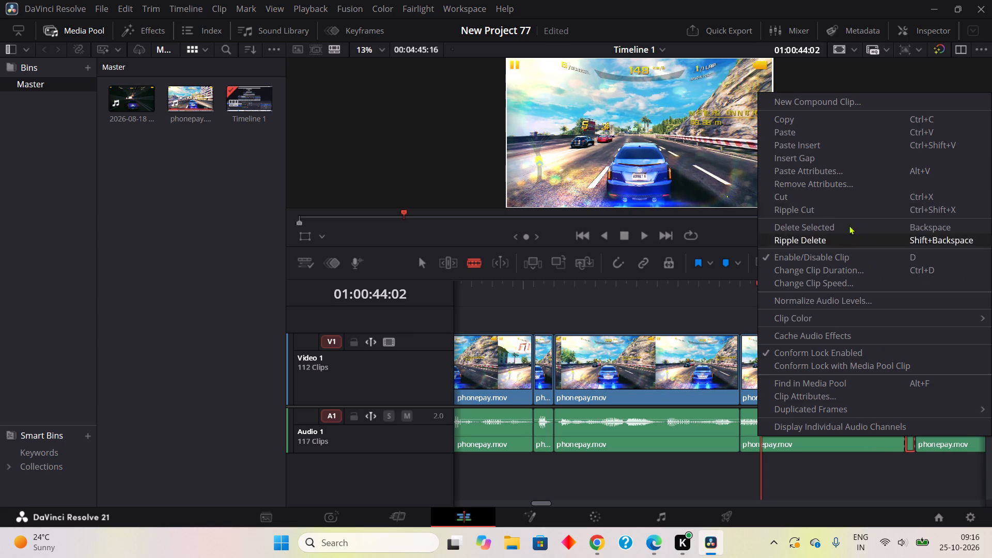
left_click(839, 208)
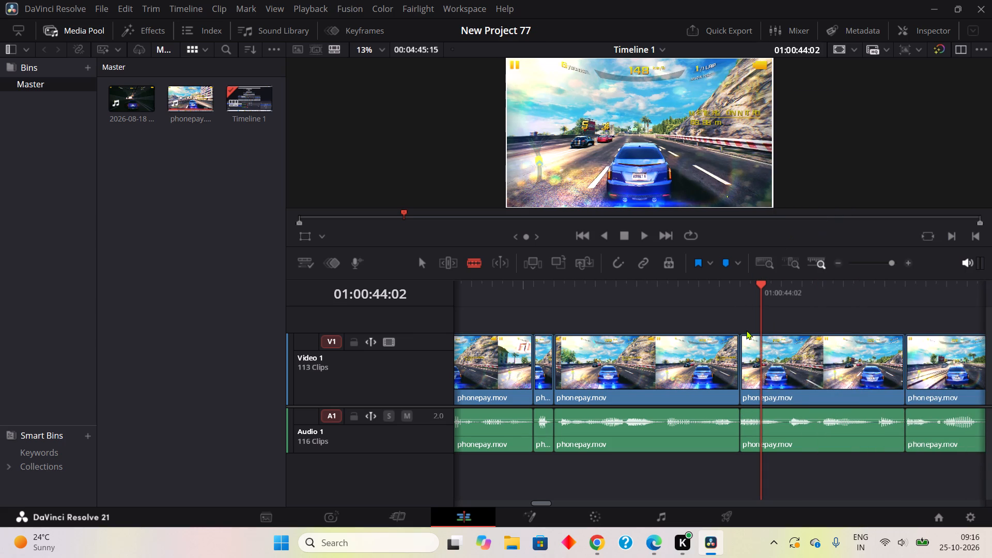
Blade out the one-frame silent Audio 1 piece ending at 01:00:44:05 and ripple cut it.
left_click(786, 437)
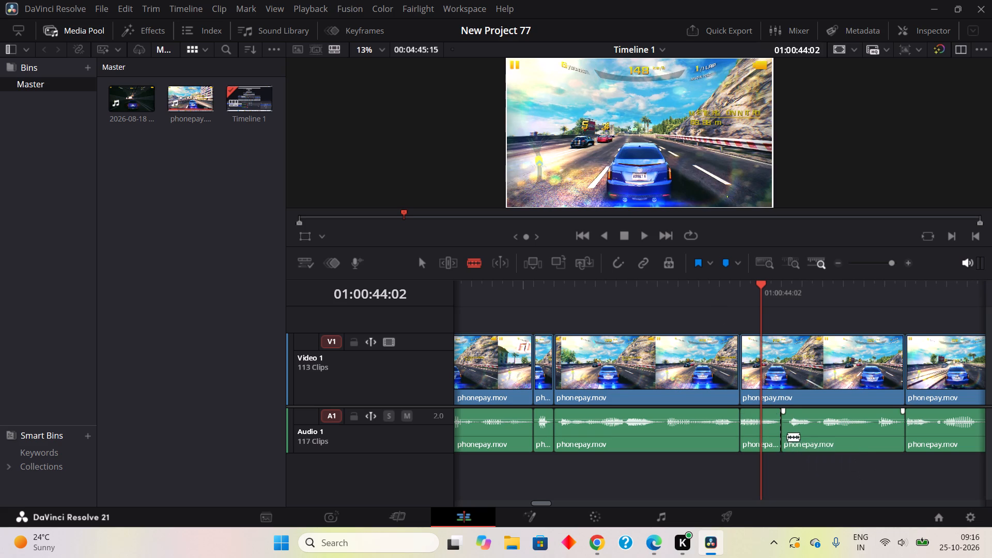
left_click(793, 436)
right_click(788, 436)
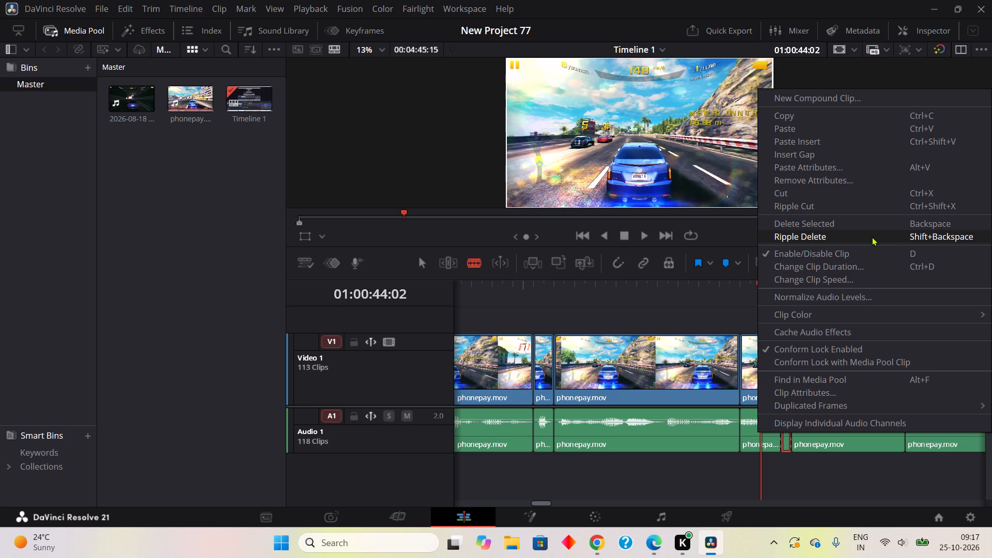
left_click(817, 200)
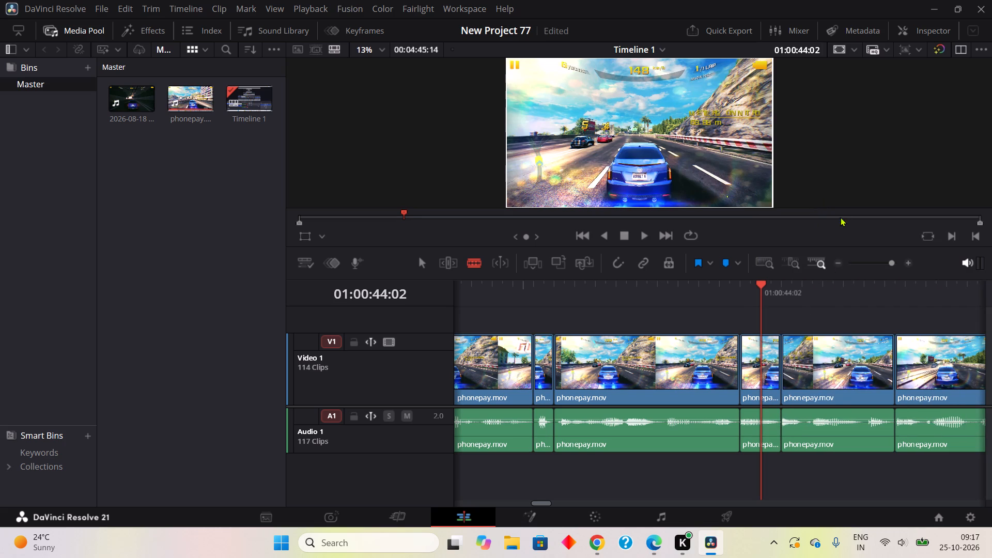
Isolate the one-frame silent gap on Audio 1 from 01:00:44:11 to 01:00:44:12 and ripple cut it.
left_click(860, 446)
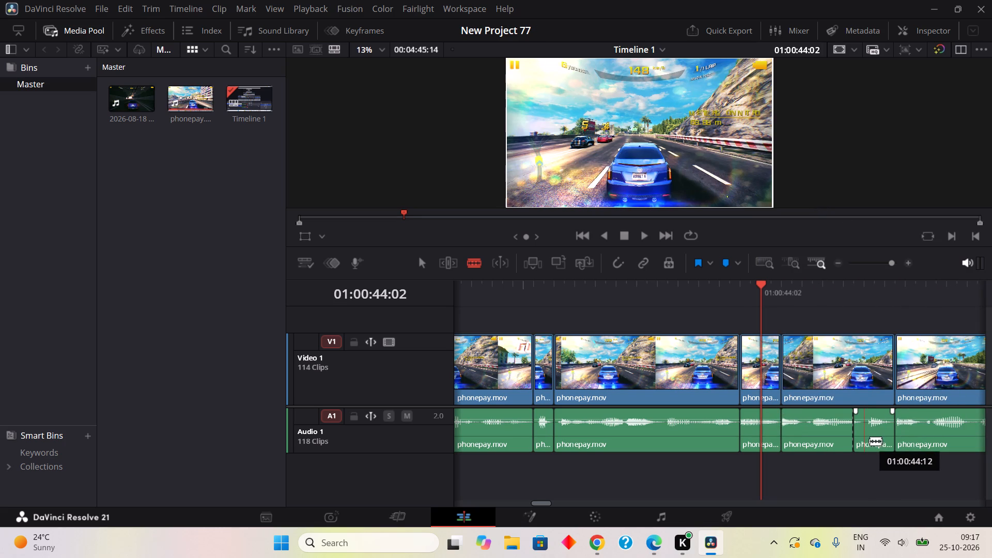
left_click(871, 441)
right_click(862, 442)
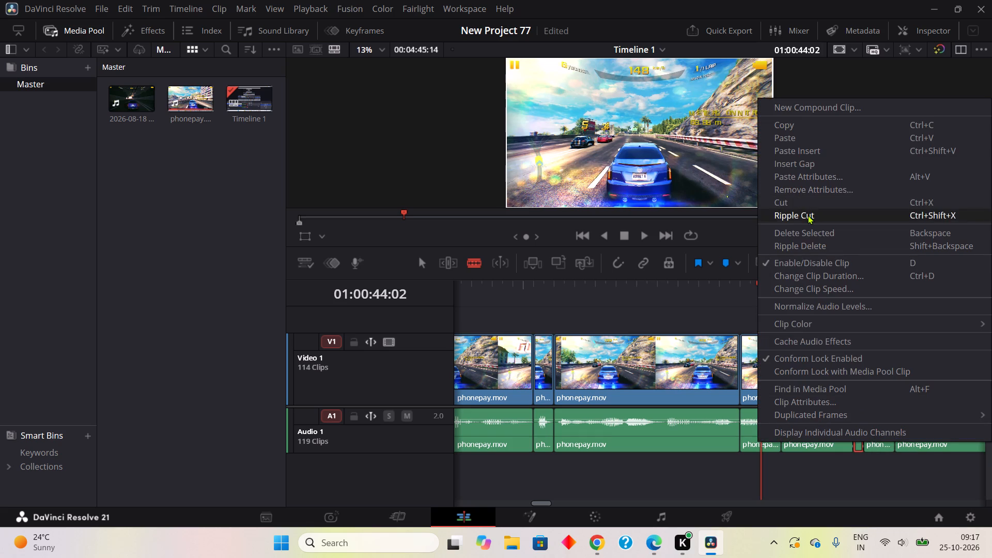
left_click(808, 215)
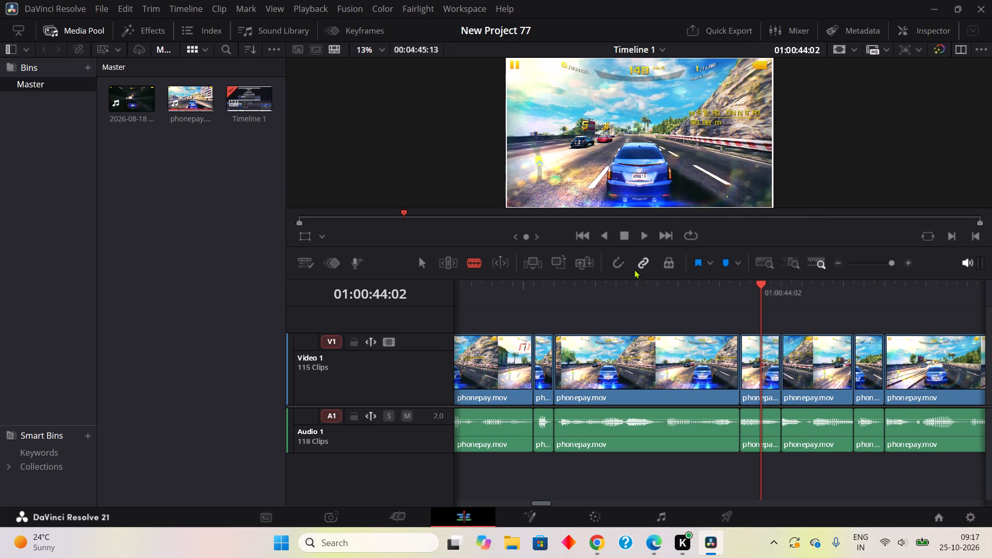
Play the timeline on to about 01:00:45:11, and ripple cut the one-frame silent Audio 1 piece starting at 01:00:45:02 after blading it out.
left_click(639, 241)
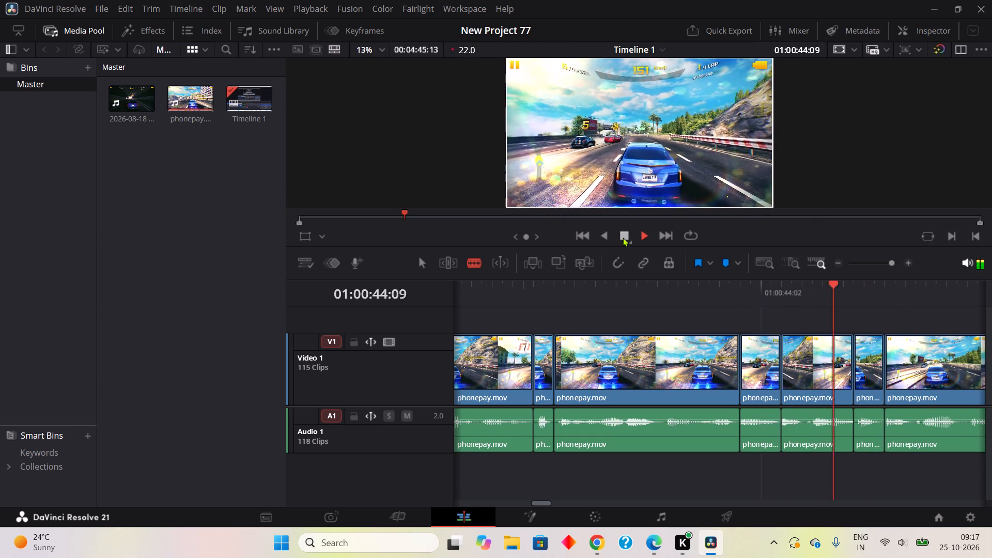
left_click(624, 237)
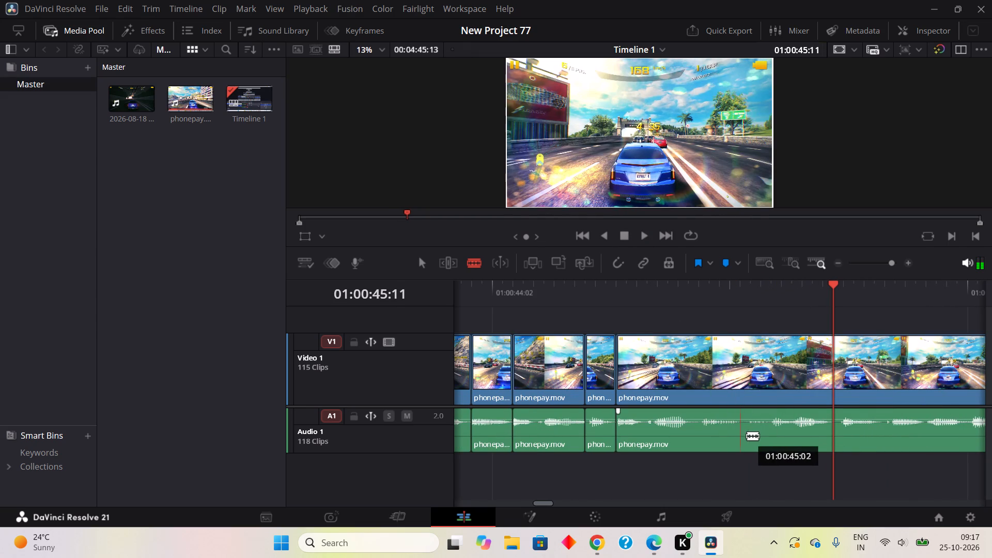
double_click(746, 437)
left_click(753, 437)
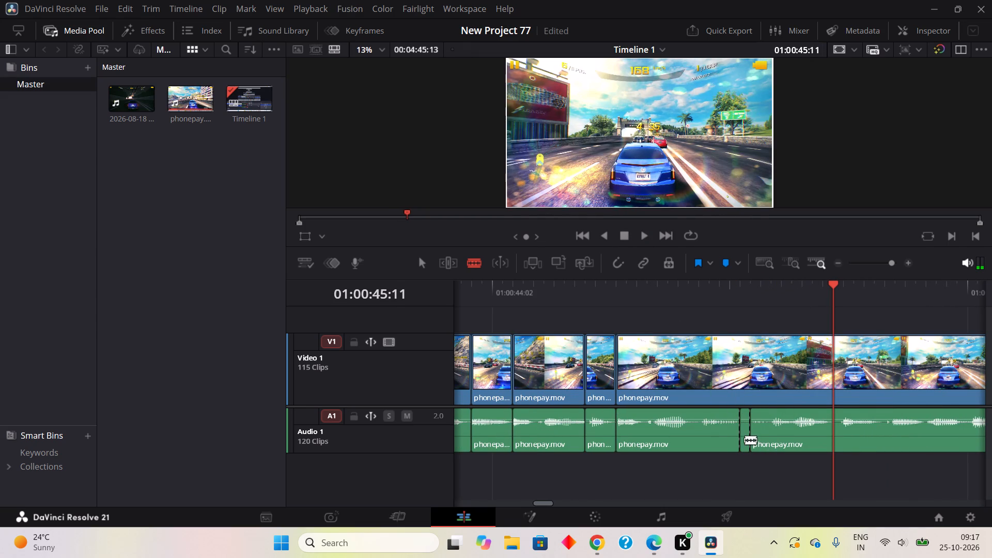
right_click(745, 440)
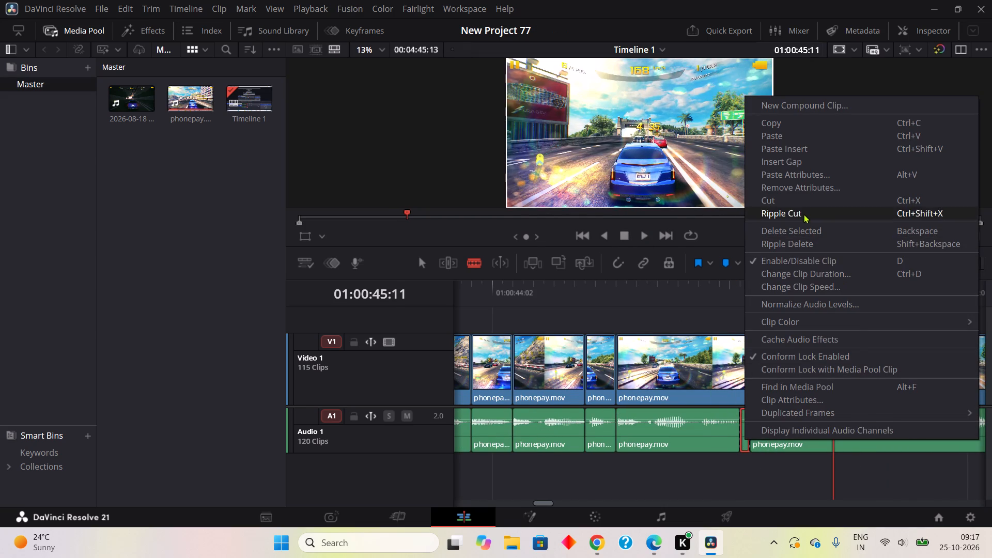
double_click(802, 212)
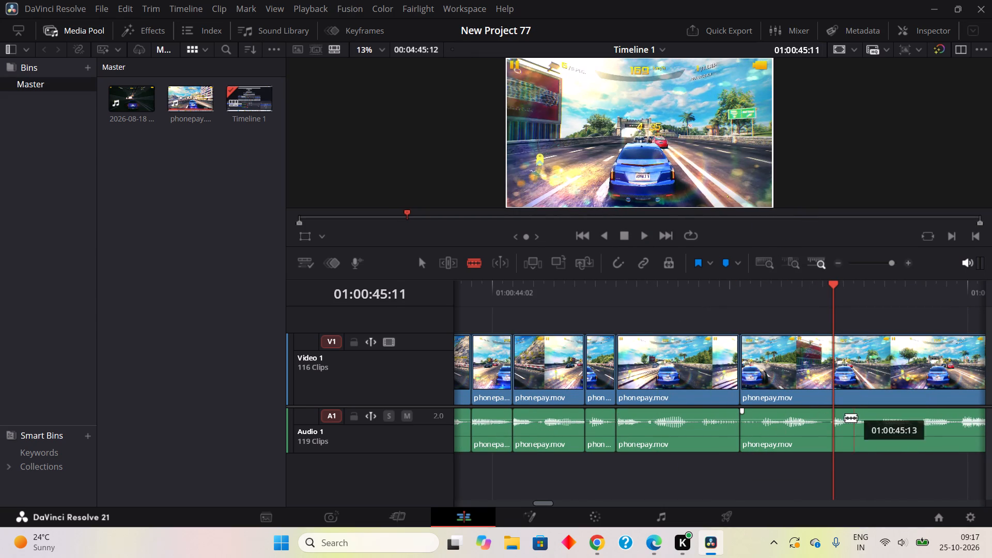
Blade out the one-frame silent Audio 1 piece ending at 01:00:45:11 and ripple cut it.
left_click(826, 432)
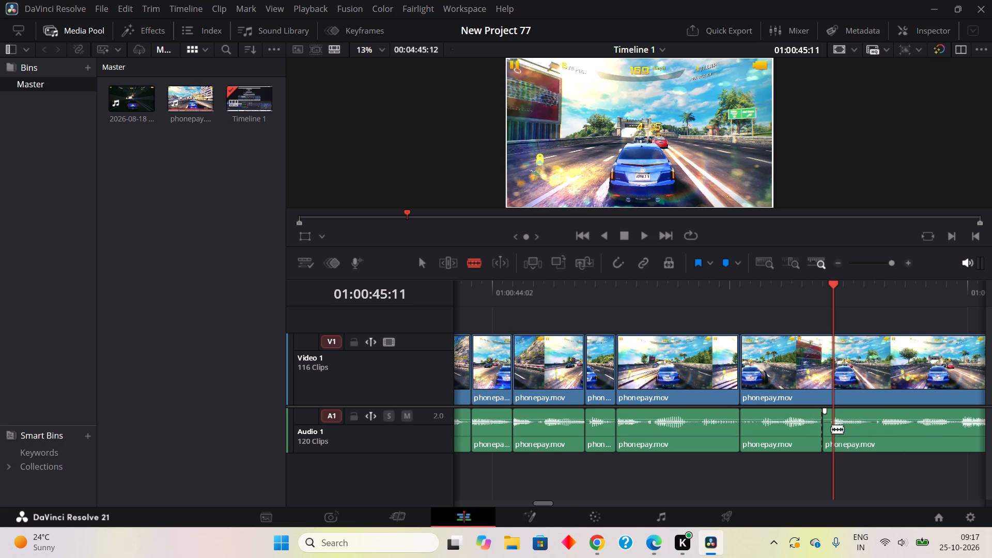
left_click(833, 431)
right_click(826, 437)
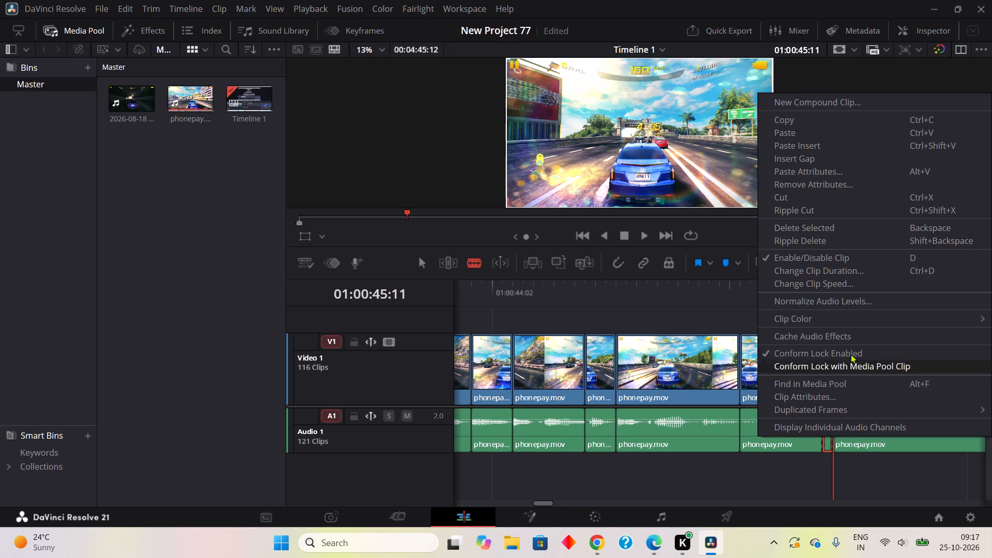
double_click(790, 211)
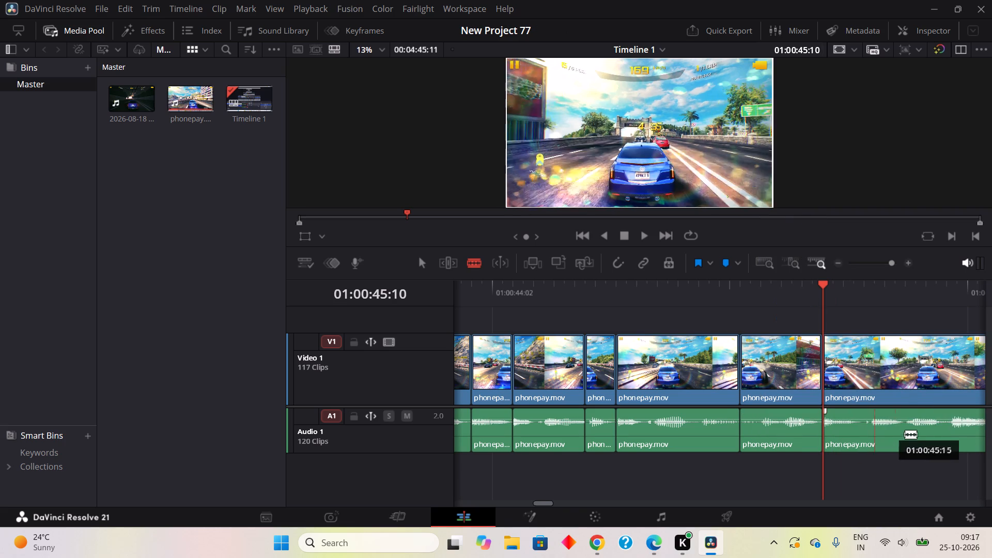
Isolate the one-frame silent gap on Audio 1 ending at 01:00:45:22 with two blade cuts and ripple cut it.
left_click(939, 438)
left_click(953, 436)
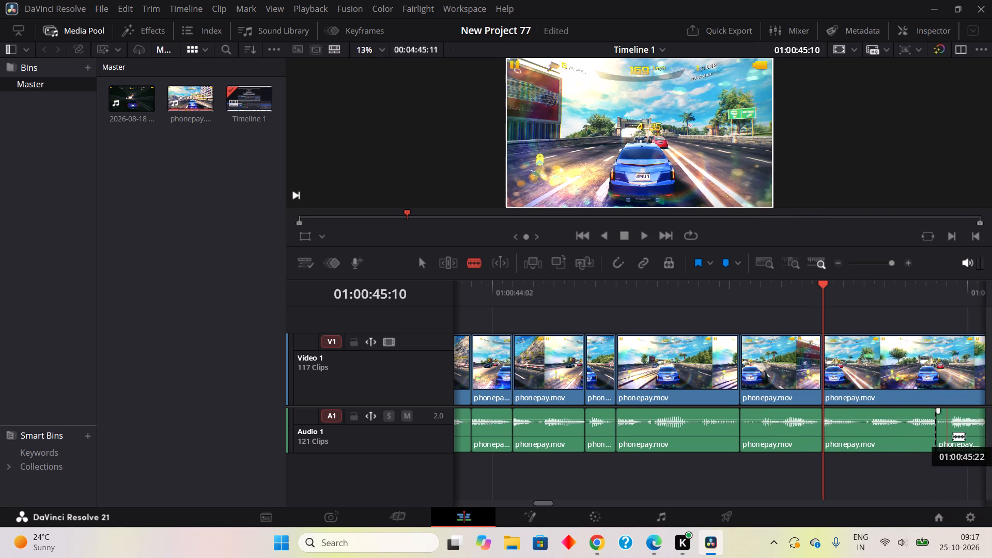
right_click(945, 431)
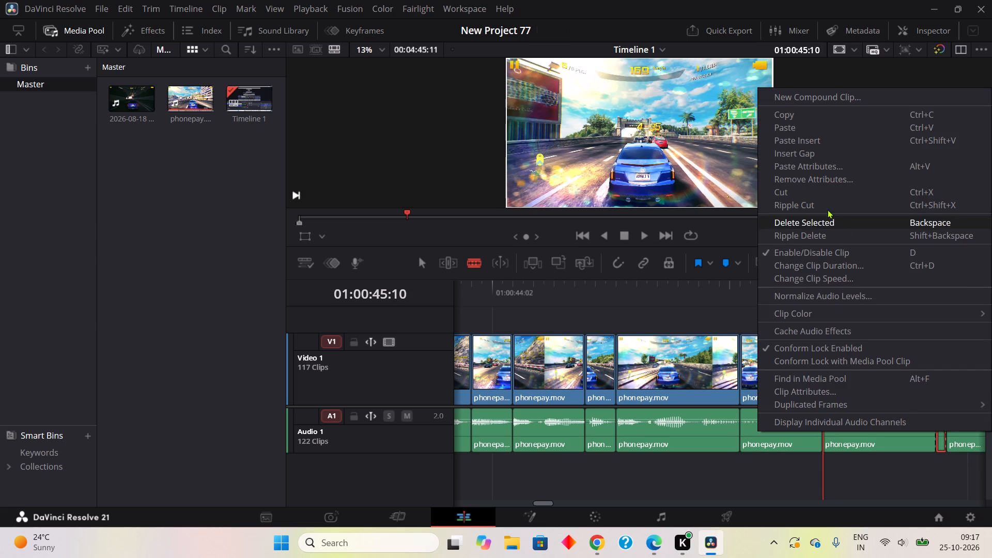
double_click(825, 207)
Play the timeline on to about 01:00:46:16, then blade out the two-frame Audio 1 piece starting at 01:00:47:00 and remove it with Cut.
left_click(642, 236)
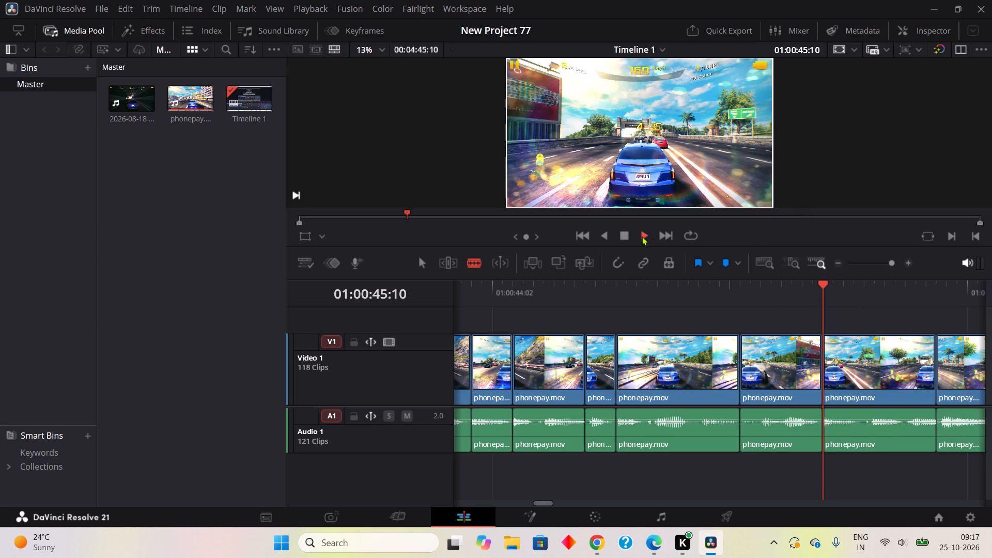
double_click(624, 235)
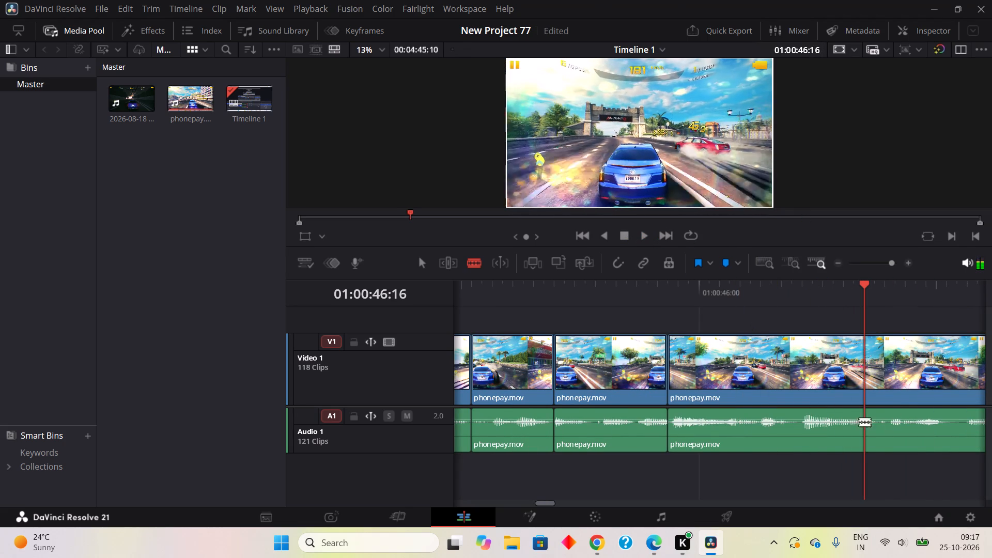
left_click(954, 440)
left_click(973, 435)
right_click(956, 437)
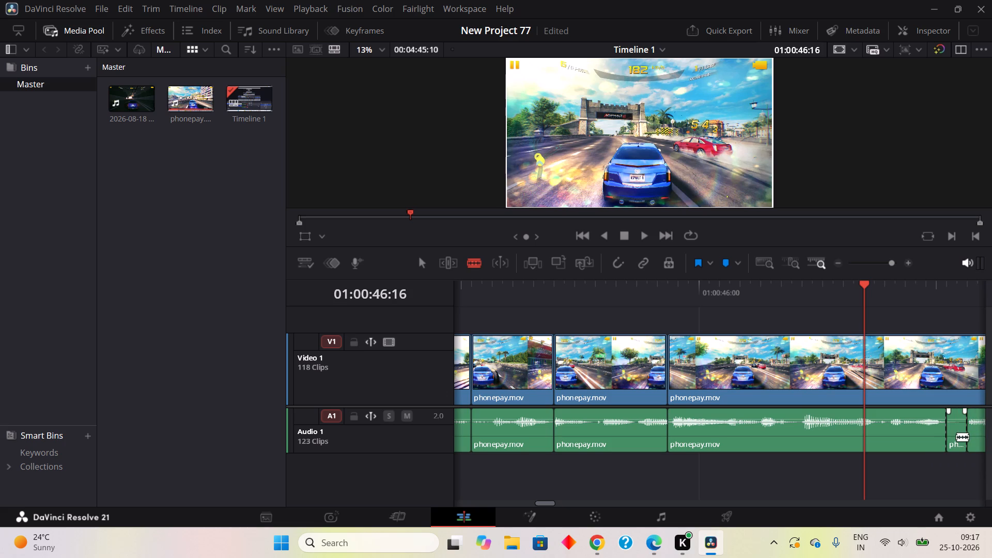
left_click(812, 197)
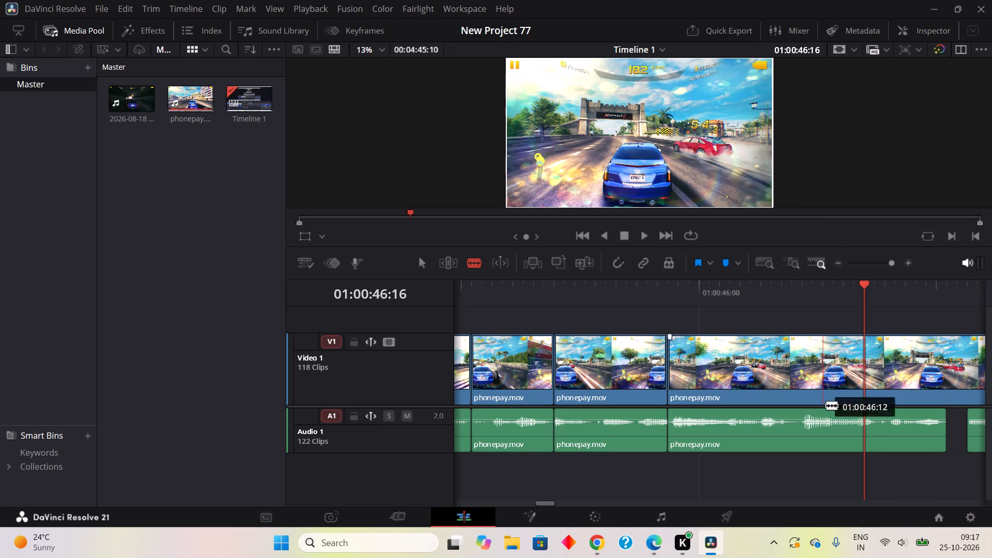
Blade out the one-frame silent Audio 1 piece from 01:00:46:09 to 01:00:46:10 and remove it with Cut.
left_click(797, 434)
left_click(805, 435)
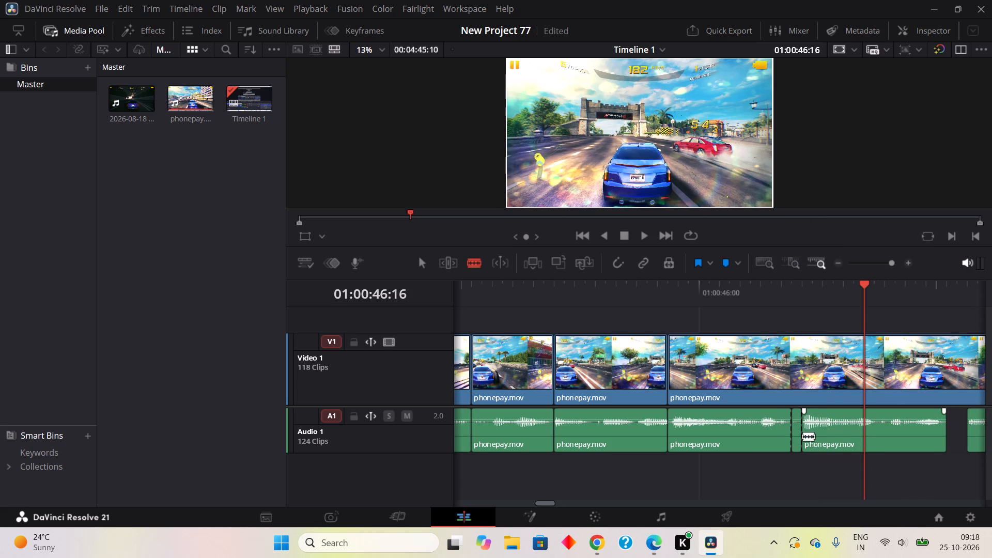
right_click(798, 439)
left_click(789, 203)
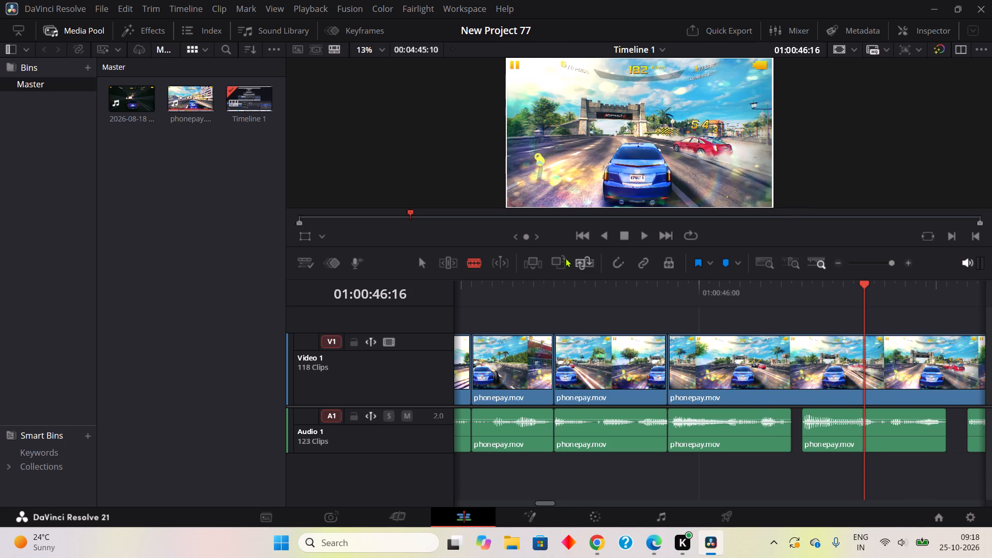
Move the two Audio 1 clips after the cut-out pieces earlier so each butts against its preceding clip, closing both gaps.
left_click(427, 264)
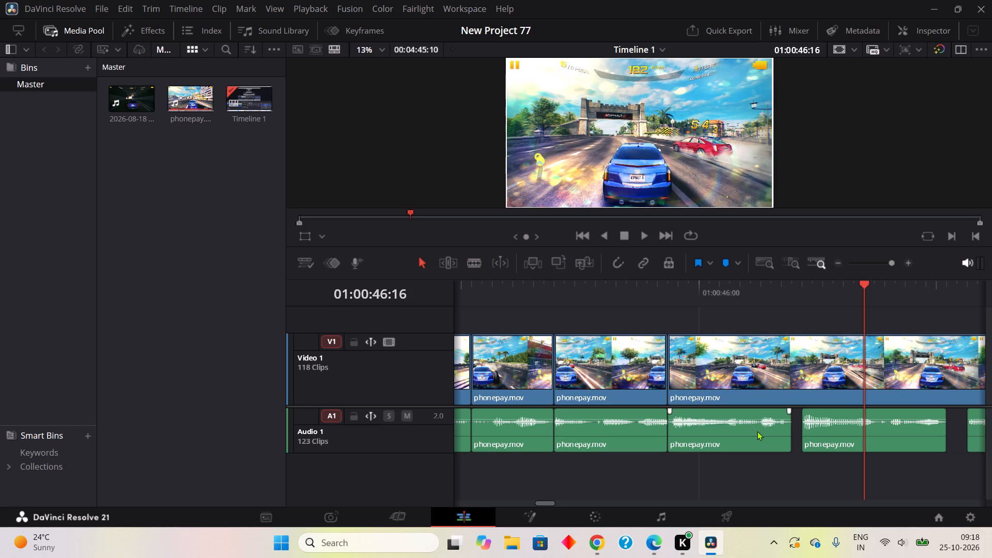
left_click_drag(818, 432, 809, 432)
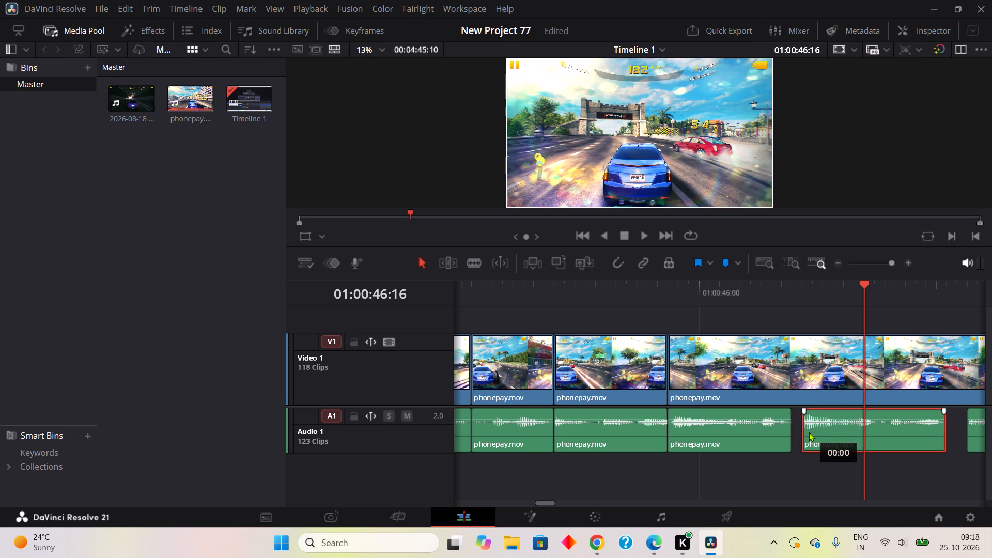
left_click_drag(809, 432, 804, 433)
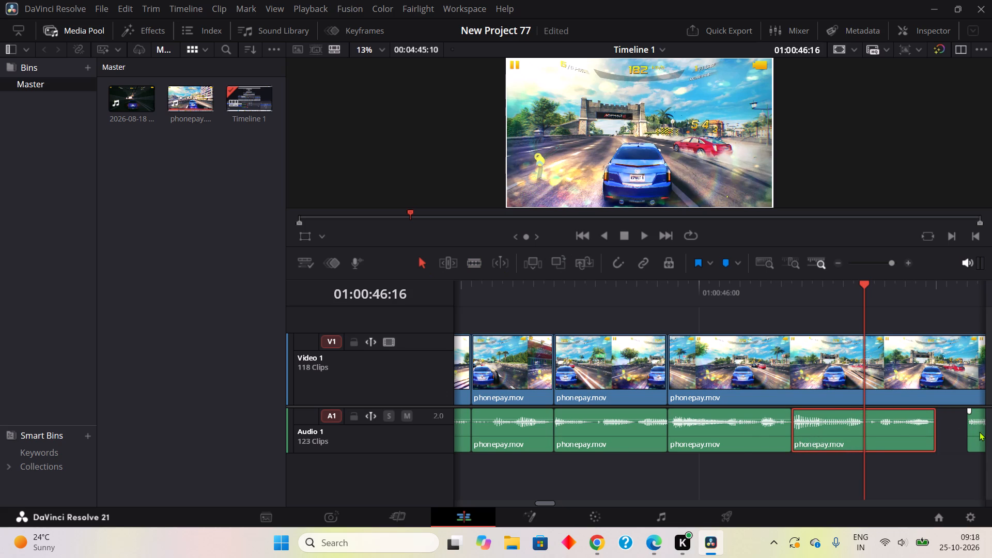
left_click_drag(979, 431, 732, 439)
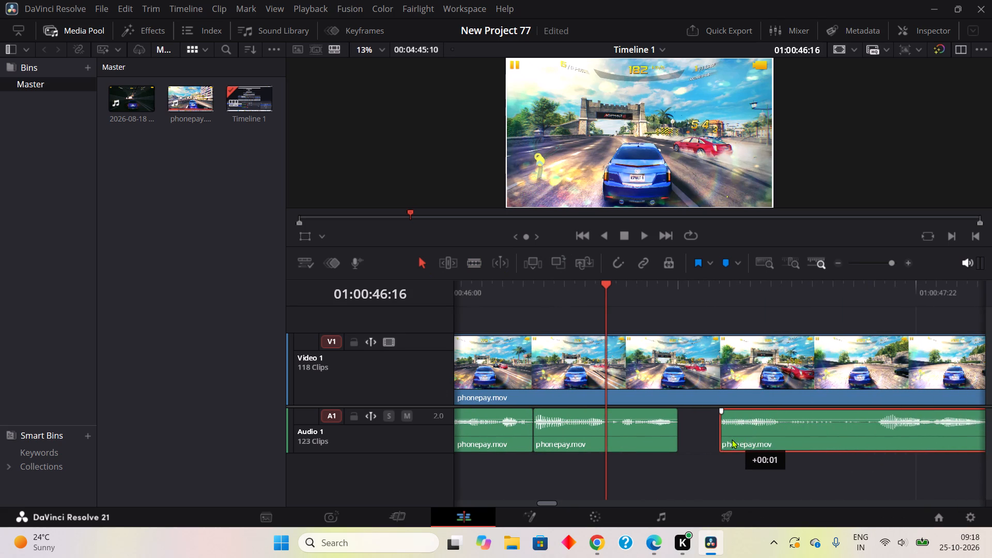
left_click_drag(732, 439, 688, 447)
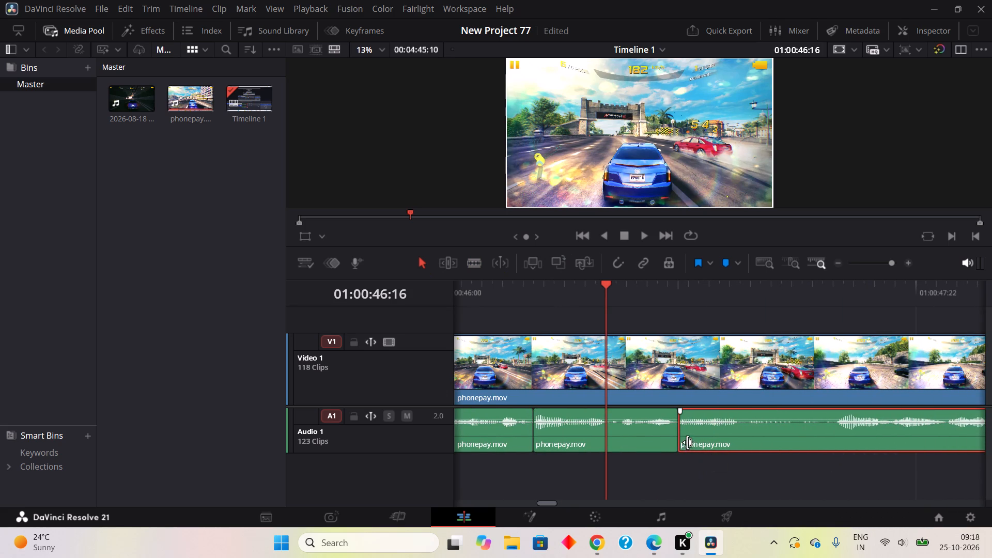
Blade and Cut the four-frame silent Audio 1 piece from 01:00:47:10 to 01:00:47:14, sliding the following clip back to close the gap.
left_click(479, 262)
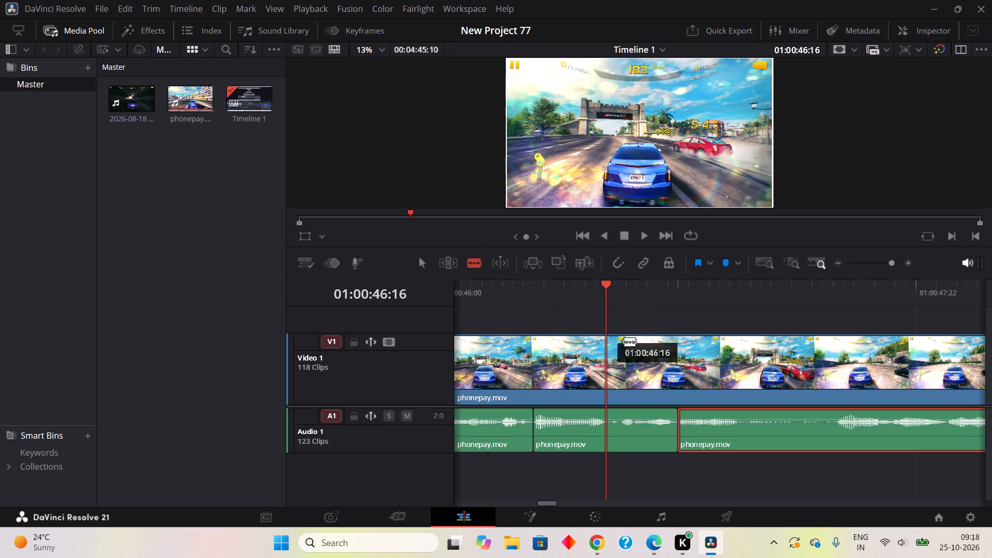
left_click(798, 438)
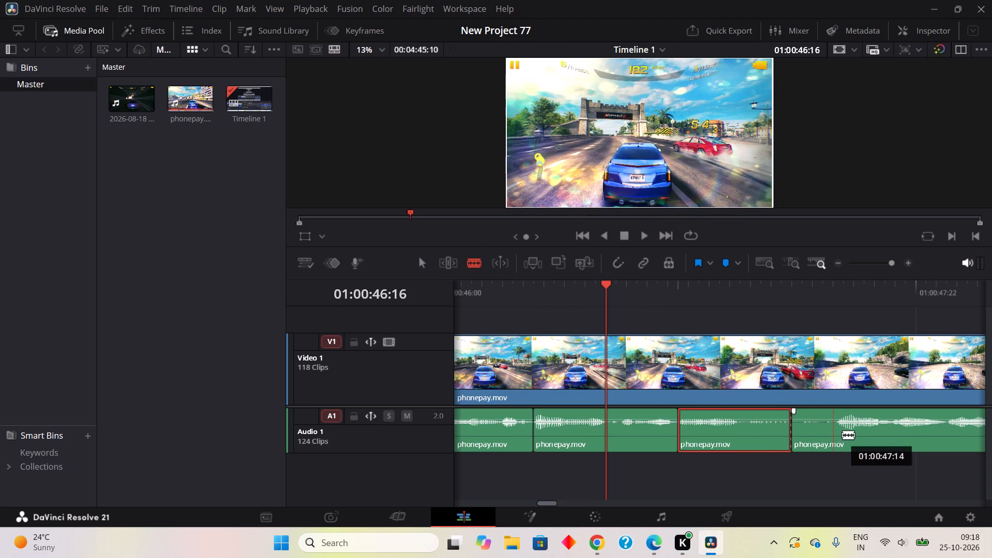
left_click(838, 433)
right_click(805, 430)
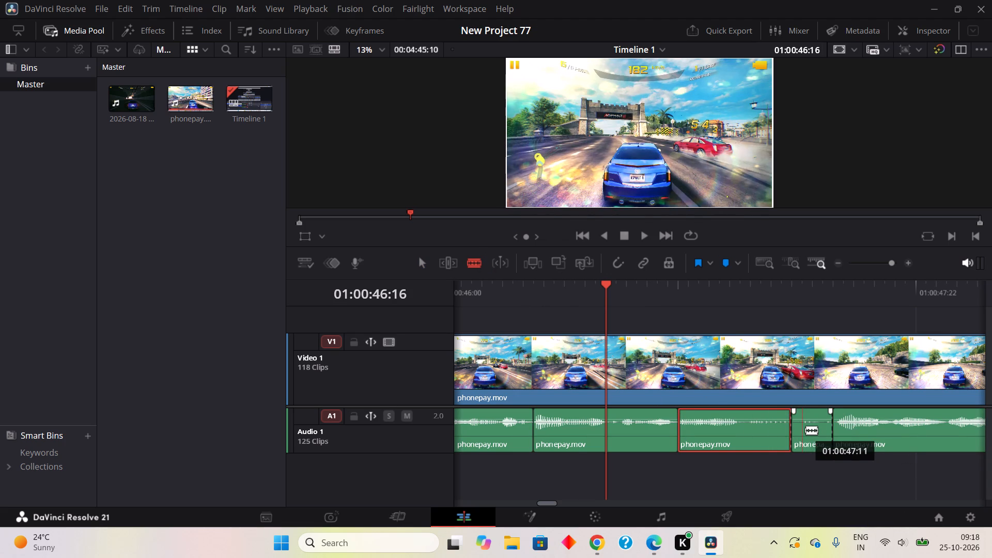
double_click(778, 185)
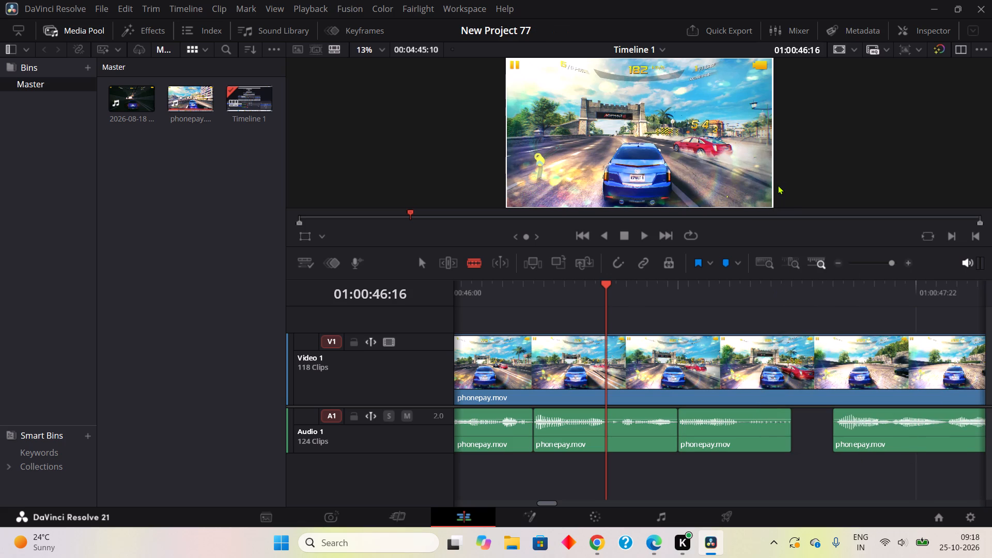
double_click(420, 262)
left_click_drag(874, 430, 868, 431)
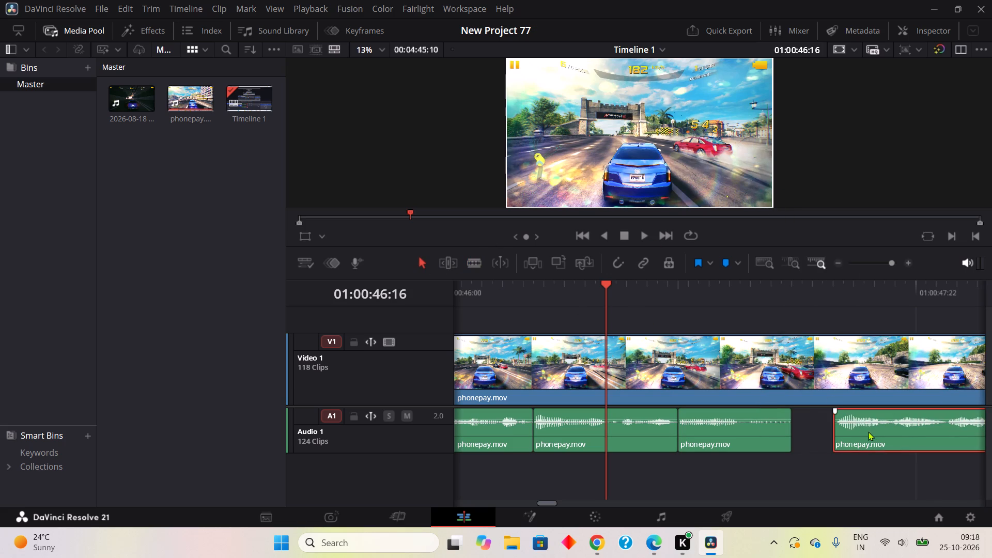
left_click_drag(868, 431, 823, 436)
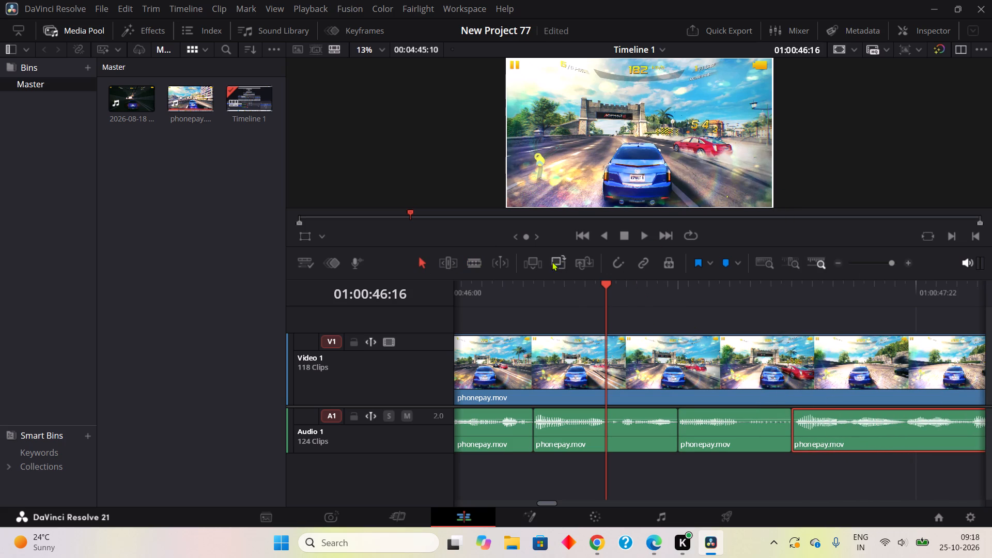
Play the timeline on to 01:00:49:20, then blade out the one-frame Audio 1 piece starting at 01:00:49:08 and remove it with Cut.
left_click(643, 238)
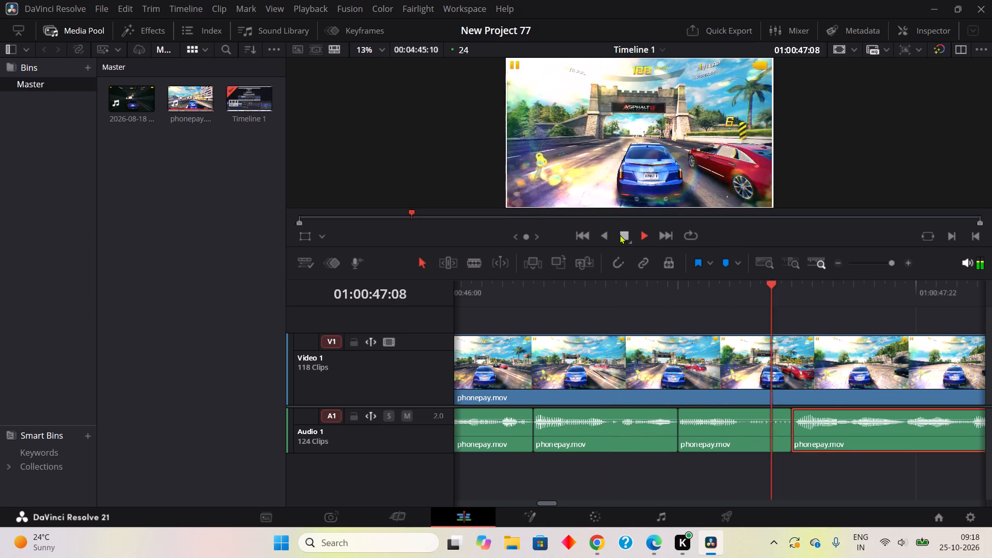
left_click(624, 234)
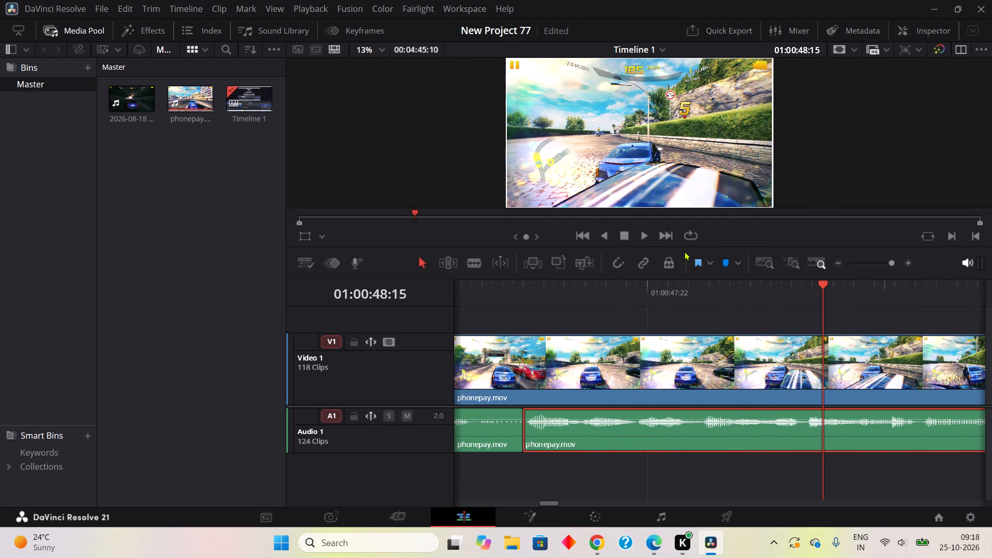
left_click(648, 240)
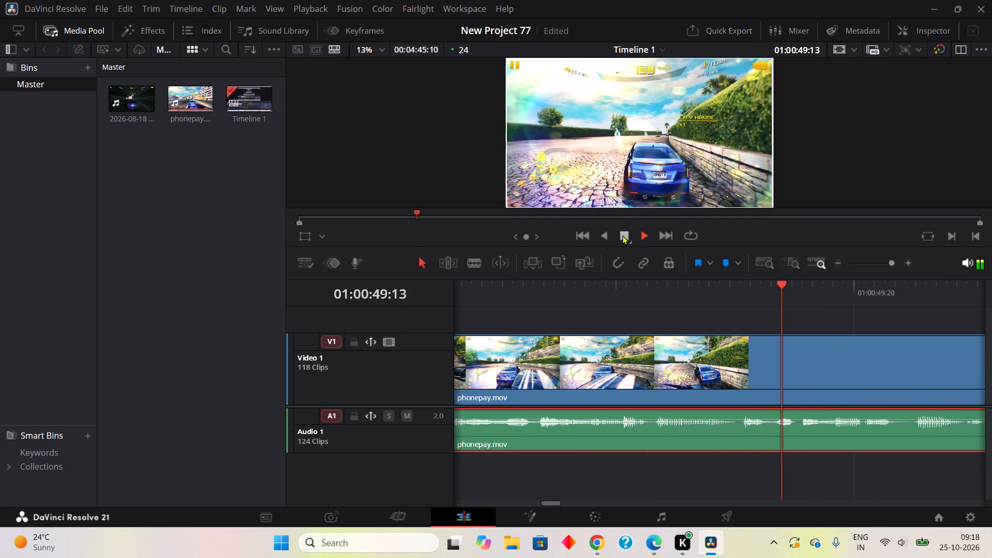
left_click(622, 235)
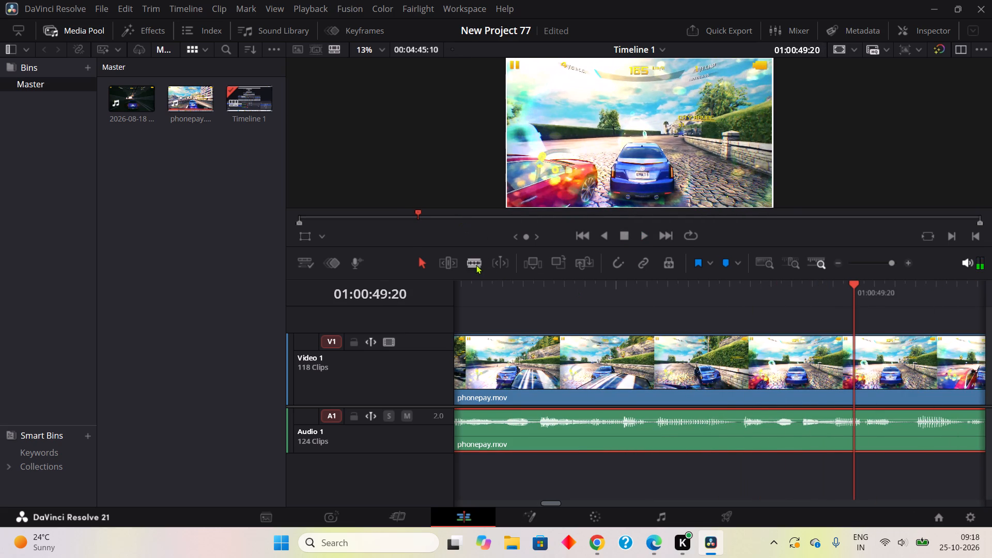
left_click(476, 265)
left_click(734, 444)
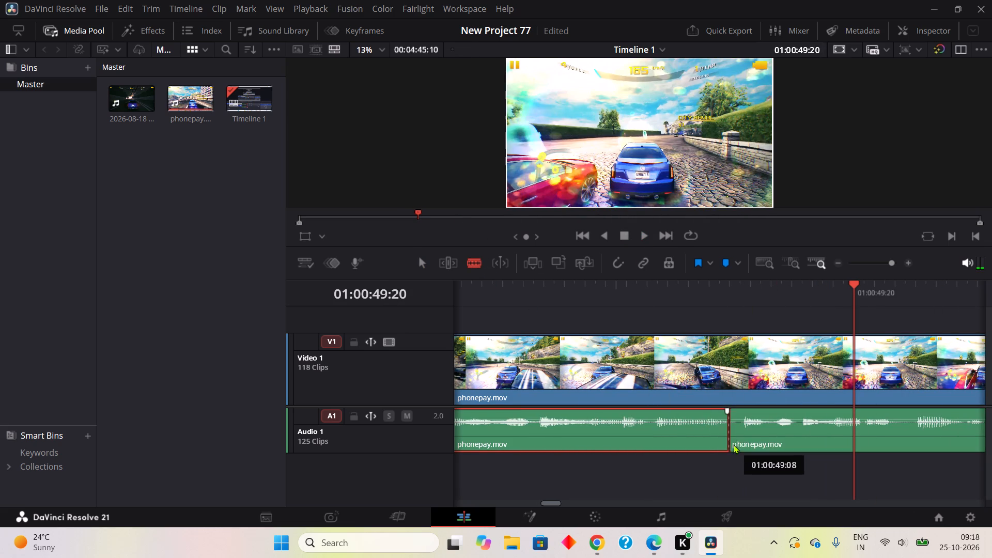
left_click(748, 437)
right_click(733, 438)
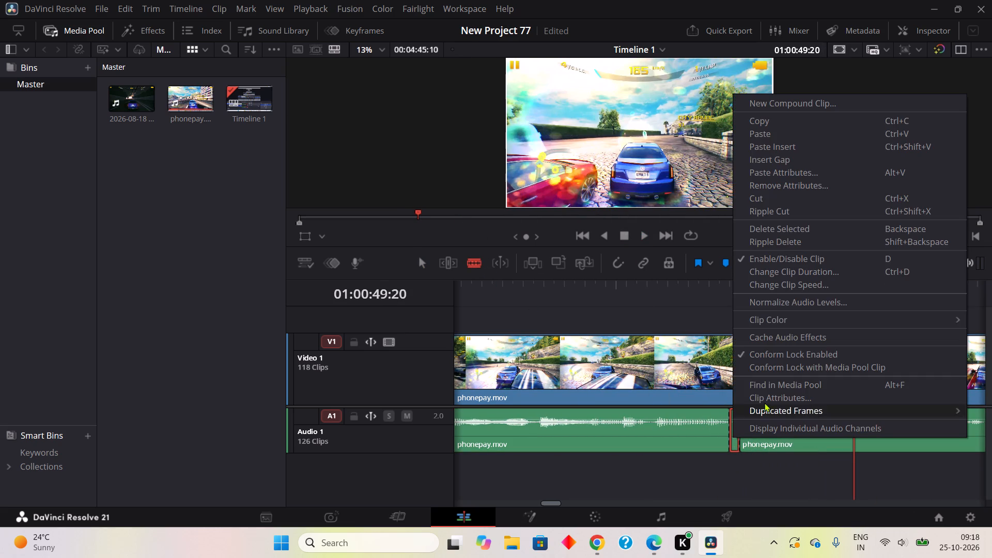
left_click(756, 197)
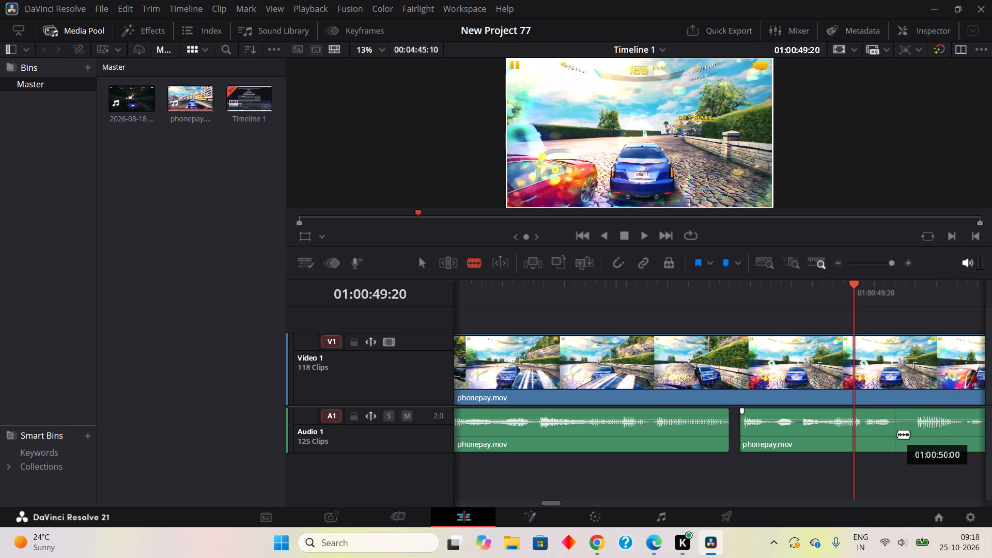
Blade out the two-frame silent Audio 1 piece from 01:00:50:00 to 01:00:50:02 and remove it with Cut.
left_click(897, 434)
left_click(920, 444)
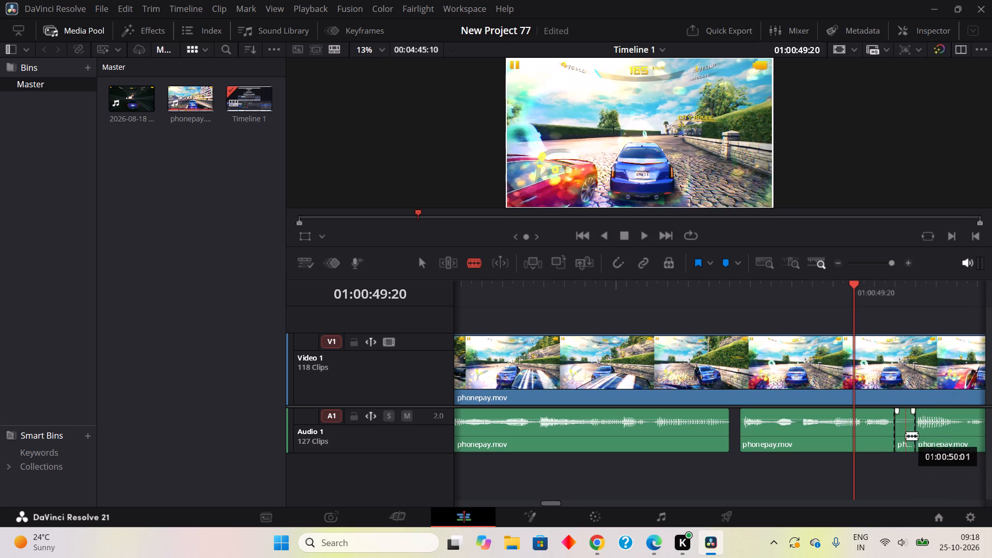
right_click(906, 436)
left_click(818, 195)
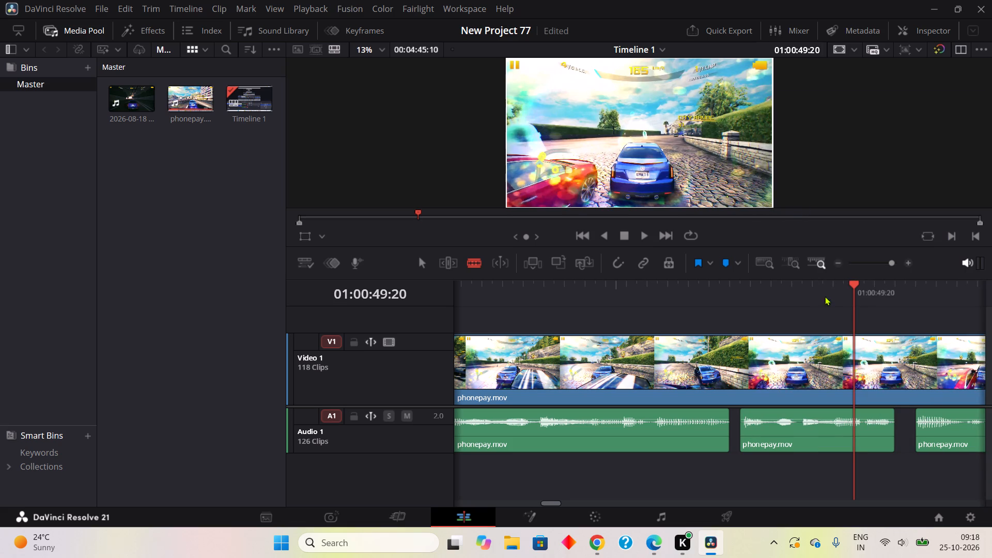
Move the two Audio 1 clips after the cut-out pieces earlier so each butts against its preceding clip, closing both gaps.
double_click(424, 256)
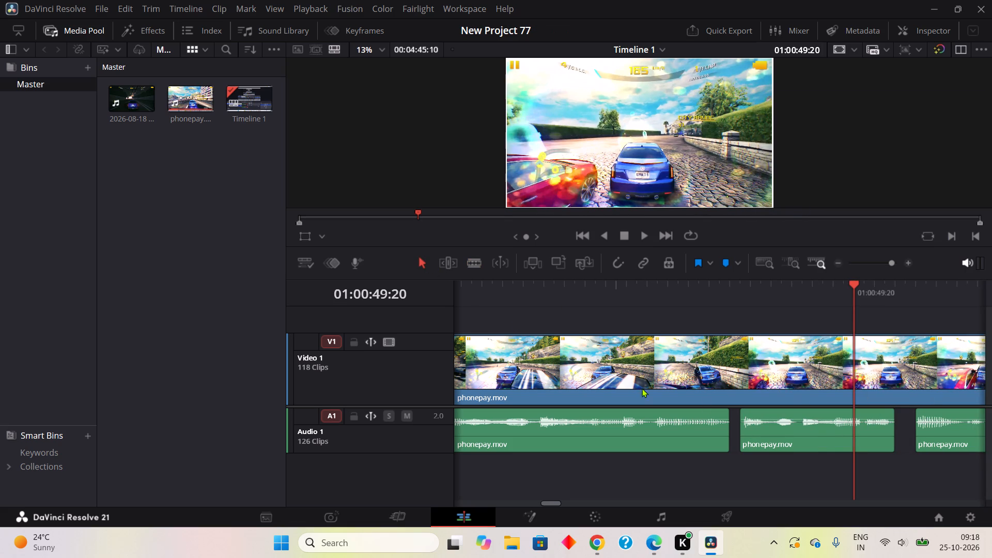
left_click_drag(830, 433, 817, 435)
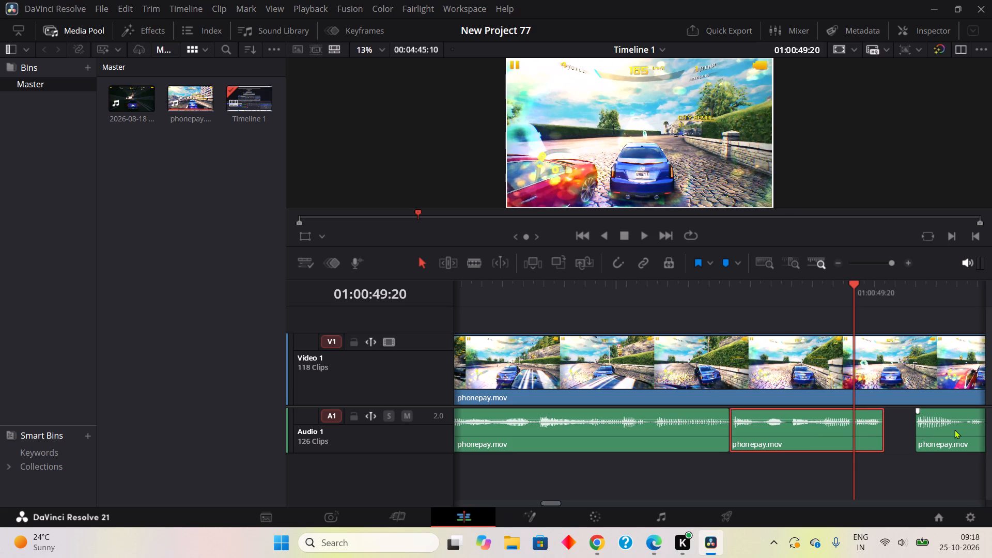
left_click_drag(955, 429, 919, 438)
left_click(919, 438)
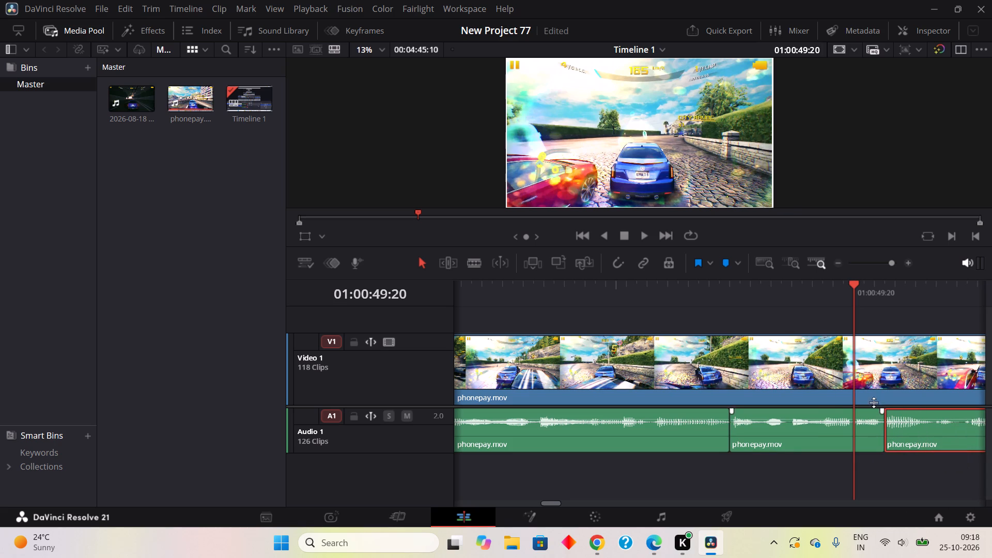
Blade out the one-frame silent Audio 1 piece starting at 01:00:50:06 and remove it with Ripple Cut.
left_click(470, 270)
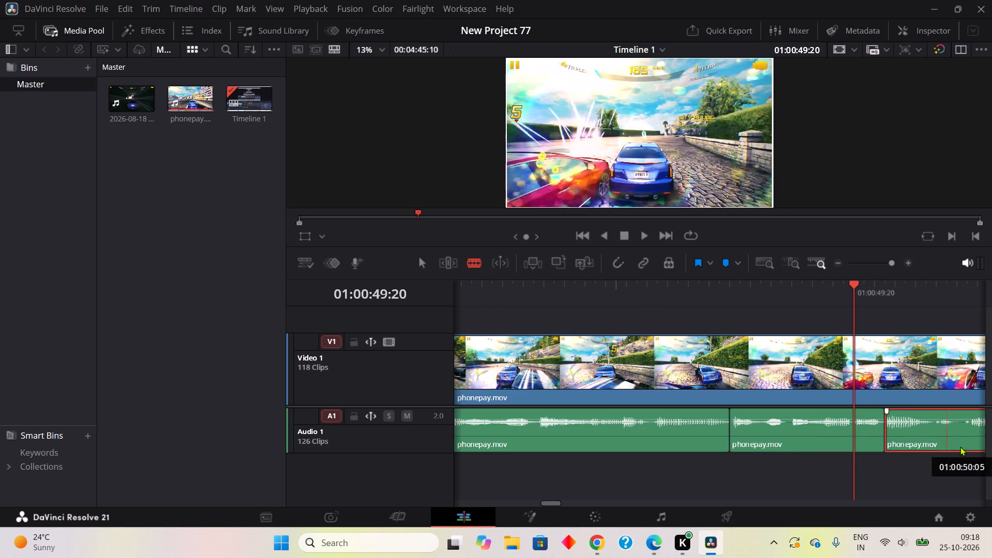
left_click(964, 444)
left_click(967, 440)
right_click(964, 438)
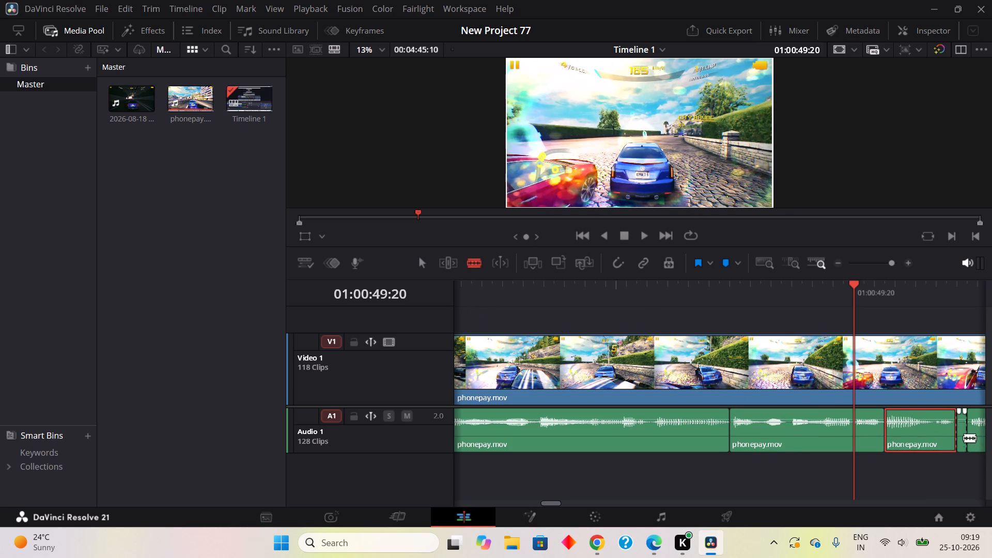
left_click(814, 211)
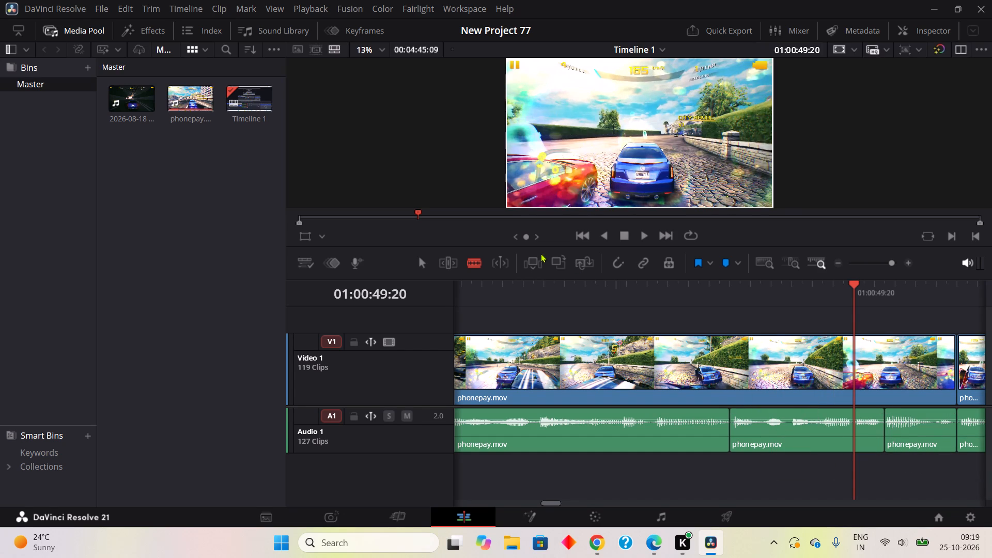
Play on to 01:00:50:22, then blade out the one-frame Audio 1 piece starting at 01:00:50:12 and remove it with Ripple Cut.
left_click(642, 241)
left_click(623, 234)
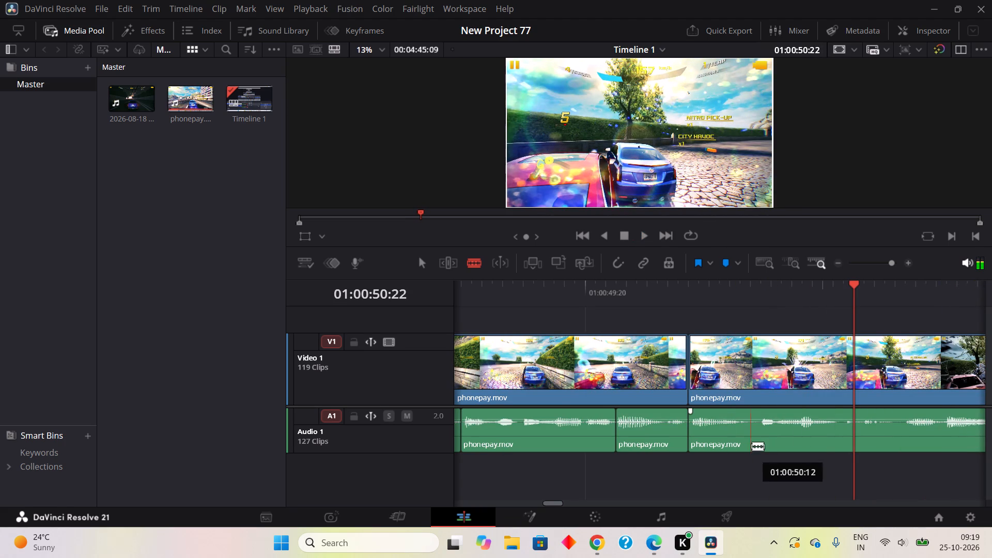
left_click(754, 433)
left_click(764, 439)
right_click(760, 439)
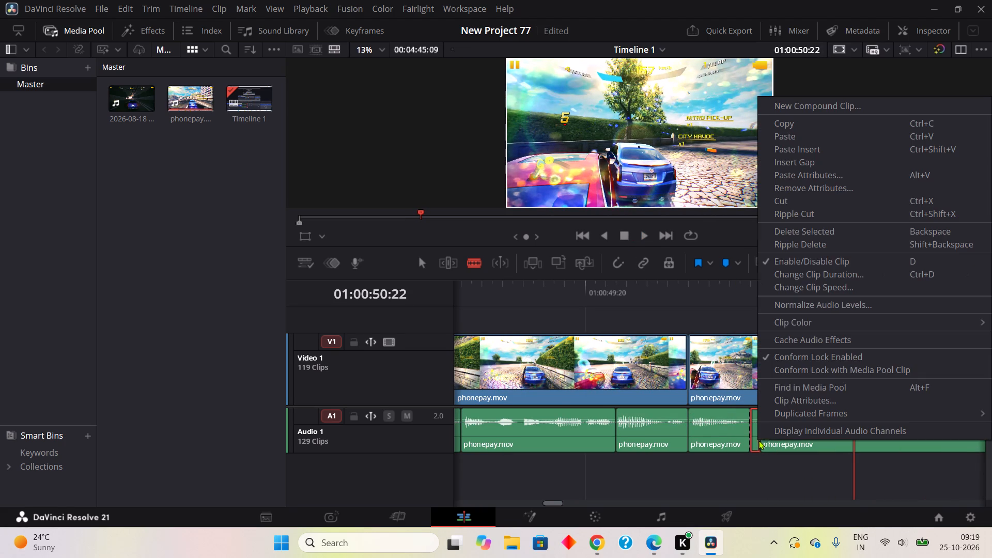
left_click(806, 214)
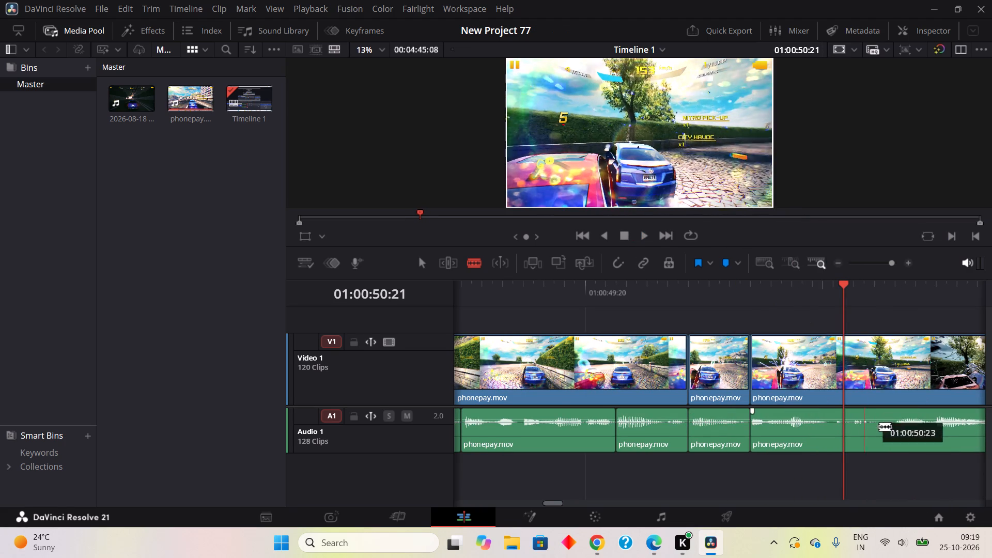
Blade out the one-frame silent Audio 1 piece from 01:00:51:01 to 01:00:51:02 and remove it with Ripple Cut.
left_click(889, 443)
left_click(900, 437)
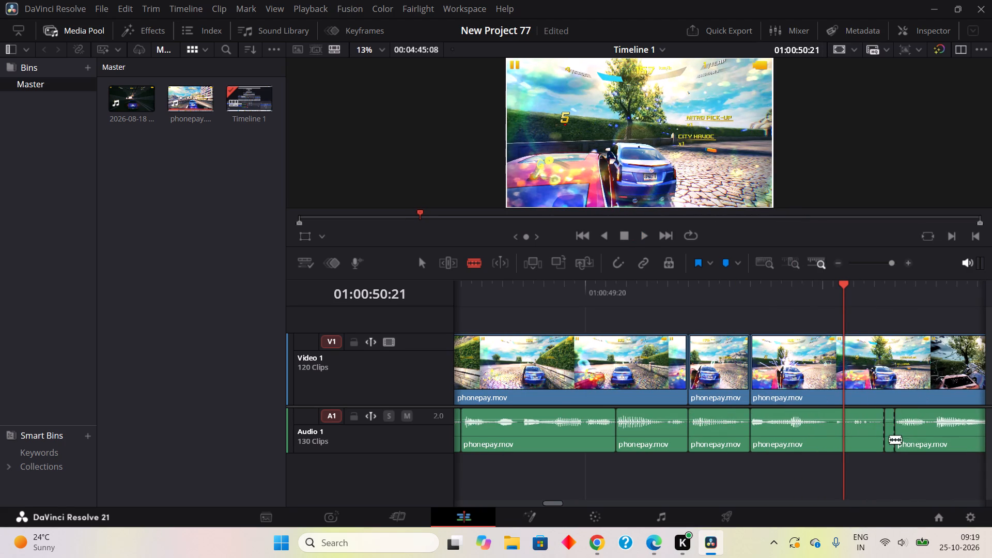
right_click(889, 439)
left_click(795, 215)
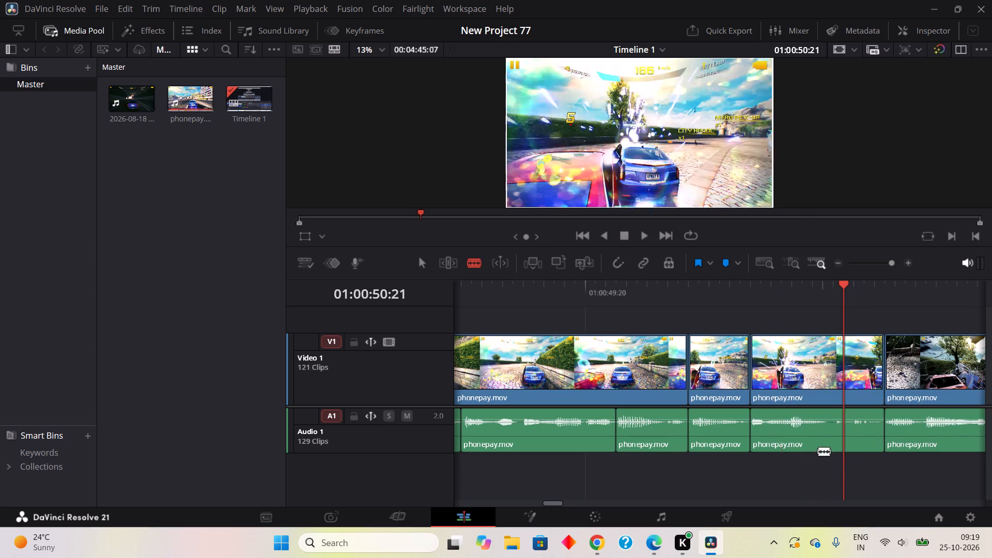
Blade and Cut the one-frame Audio 1 piece from 01:00:50:19 to 01:00:50:20, sliding the two following audio clips back to close the gap.
left_click(828, 437)
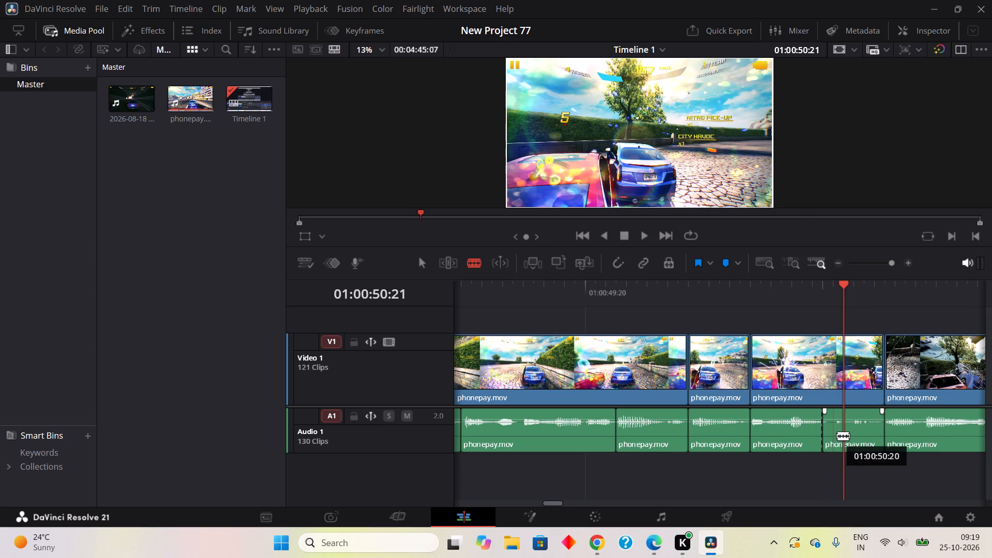
left_click(839, 436)
right_click(831, 440)
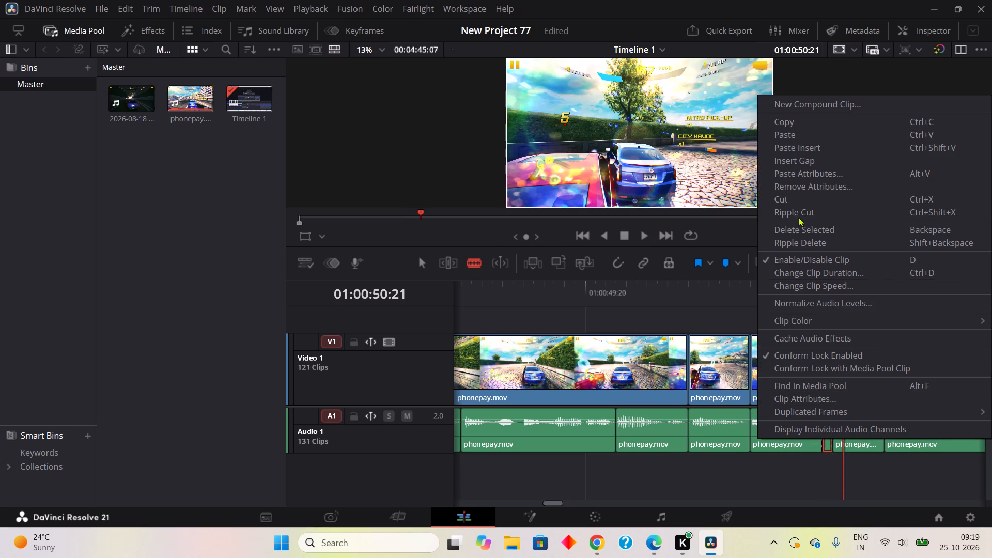
left_click(786, 194)
left_click(414, 265)
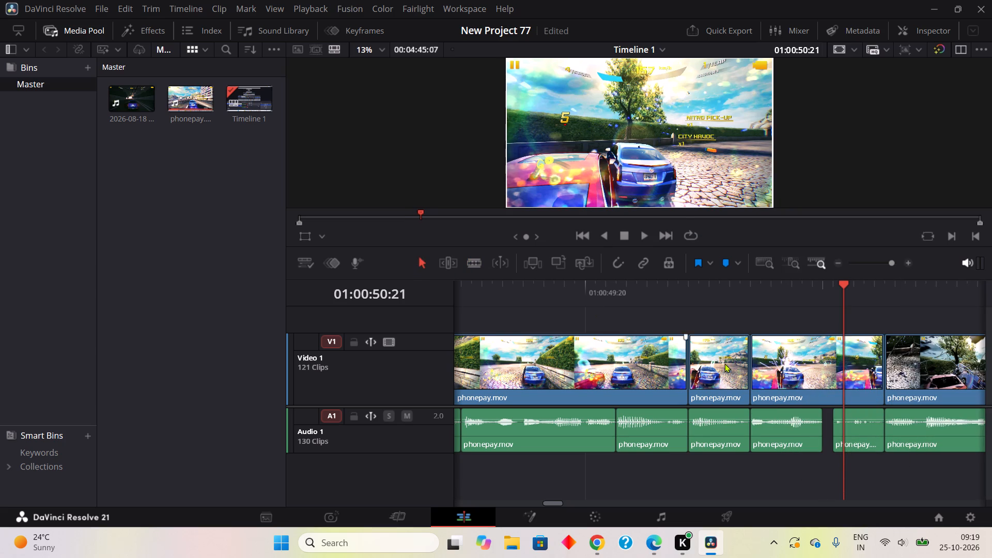
left_click(879, 443)
left_click_drag(866, 439, 862, 442)
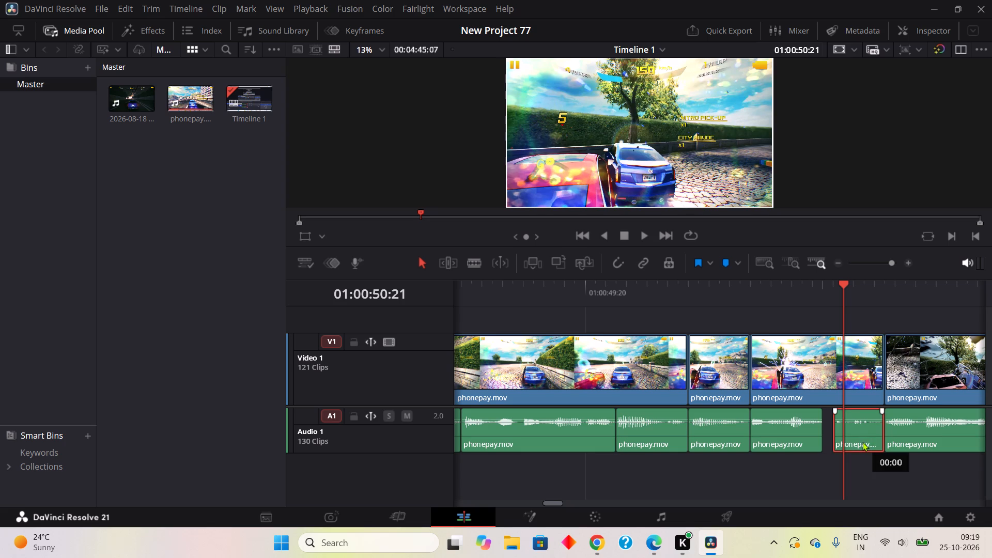
left_click_drag(862, 442, 847, 448)
left_click_drag(929, 431, 911, 434)
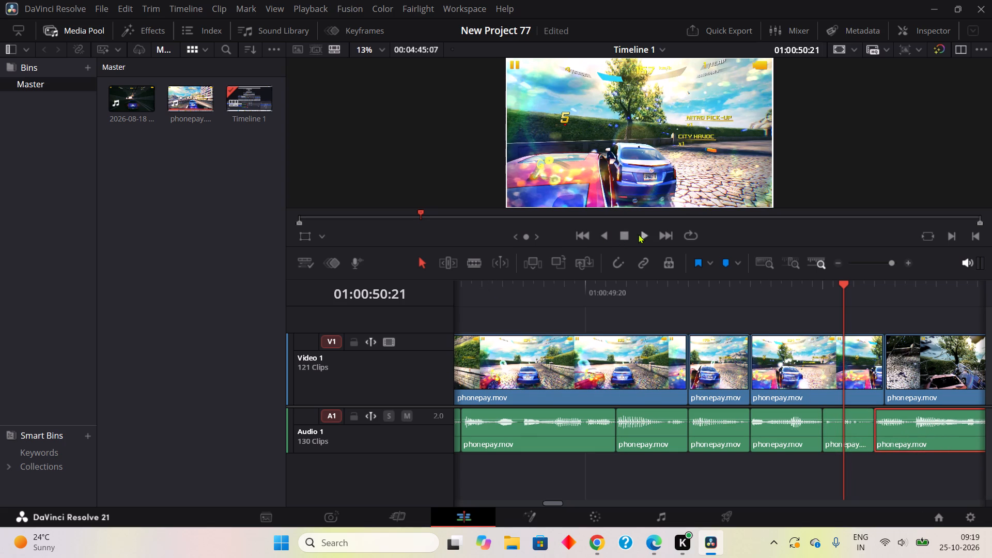
Play on to 01:00:52:00, then blade out the one-frame Audio 1 piece from 01:00:52:06 to 01:00:52:07 and remove it with Cut.
left_click(638, 234)
double_click(622, 237)
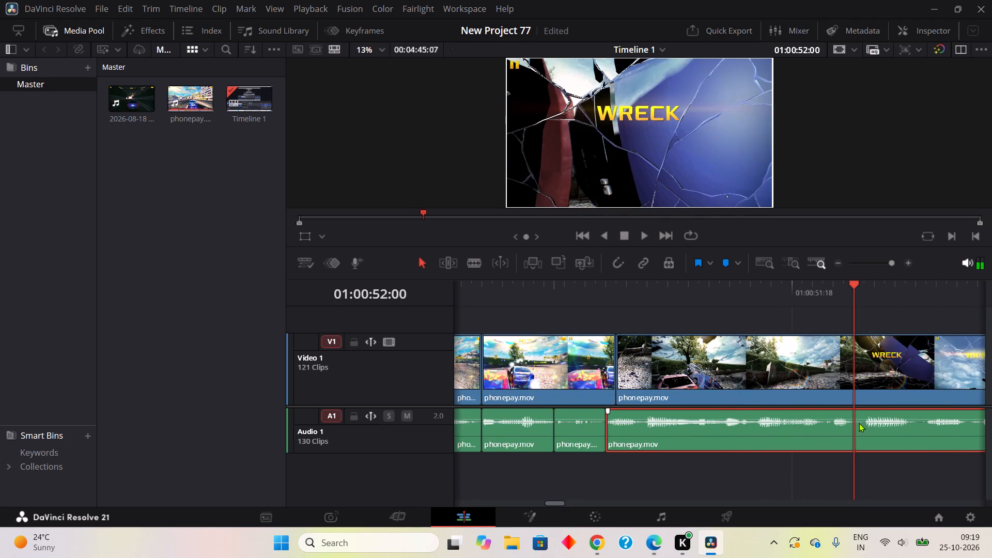
left_click(475, 267)
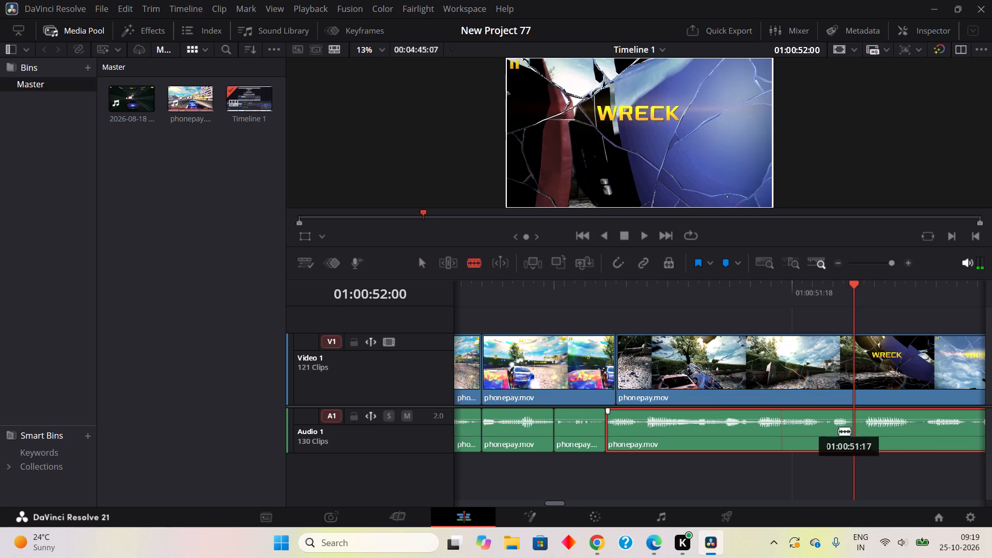
left_click(916, 433)
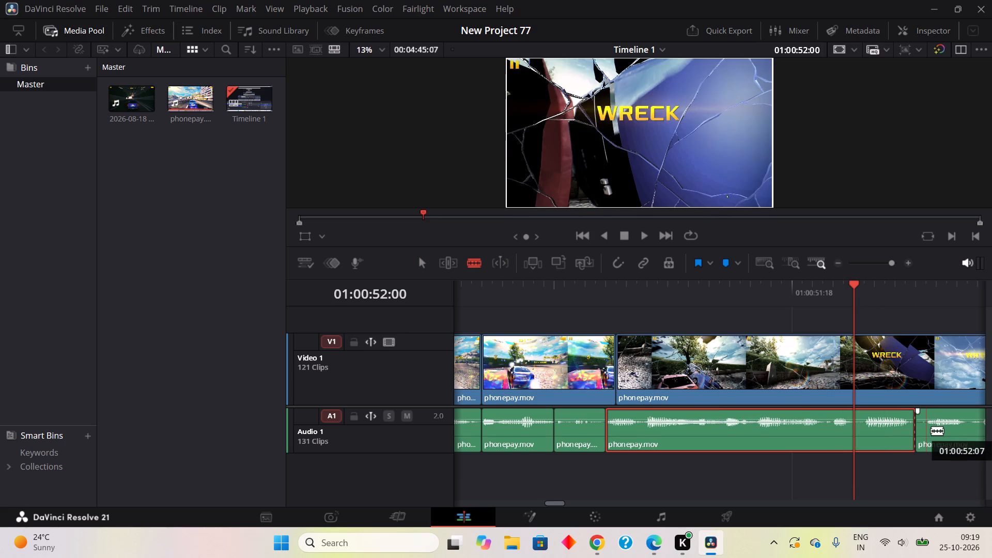
left_click(931, 430)
right_click(926, 431)
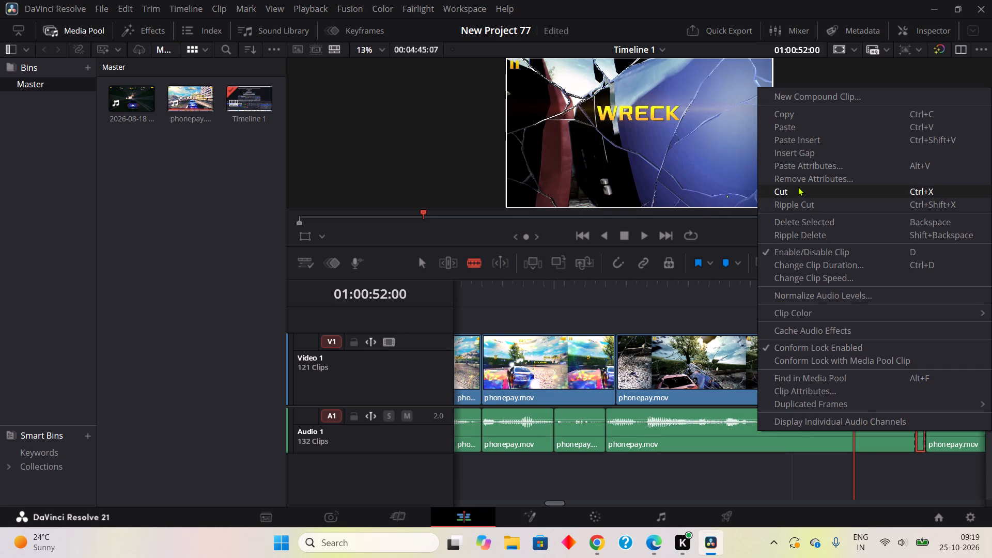
left_click(798, 187)
Blade out the one-frame silent Audio 1 piece from 01:00:51:21 to 01:00:51:22 and remove it with Cut.
left_click(826, 442)
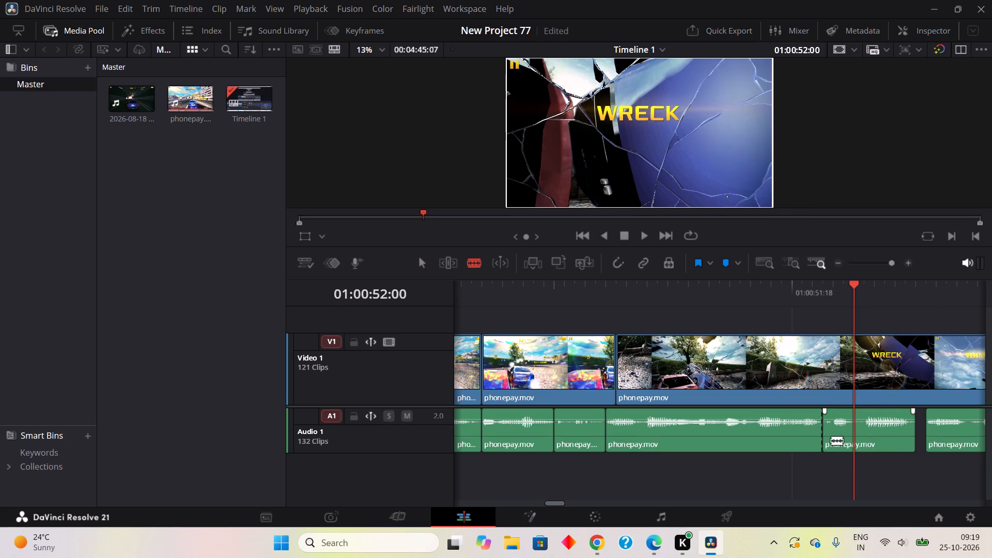
left_click(836, 436)
right_click(830, 438)
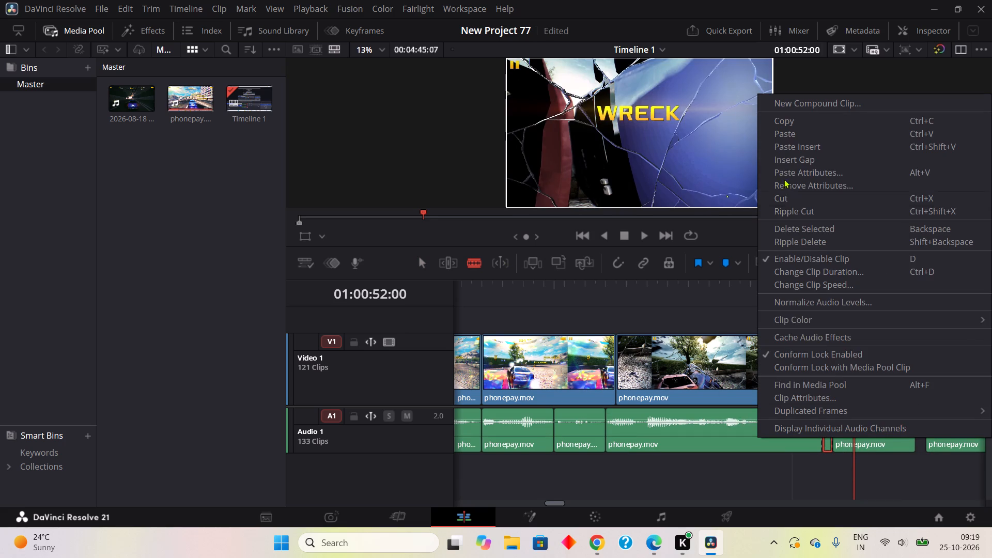
left_click(789, 193)
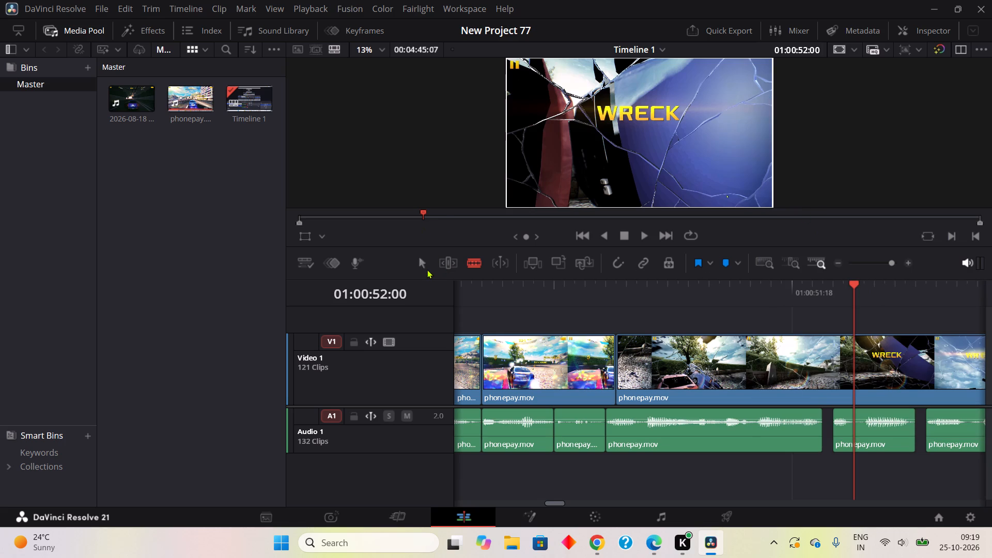
Move the two Audio 1 clips following the 01:00:51:21 and 01:00:52:06 cuts earlier against their preceding clips, closing both gaps.
left_click(422, 265)
left_click_drag(884, 436, 876, 438)
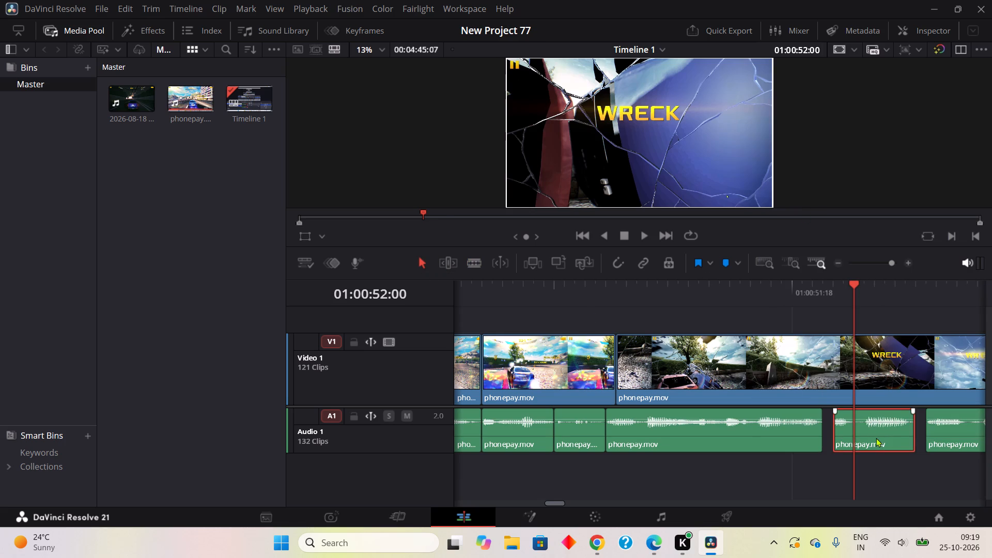
left_click_drag(876, 438, 869, 437)
left_click_drag(954, 435, 948, 437)
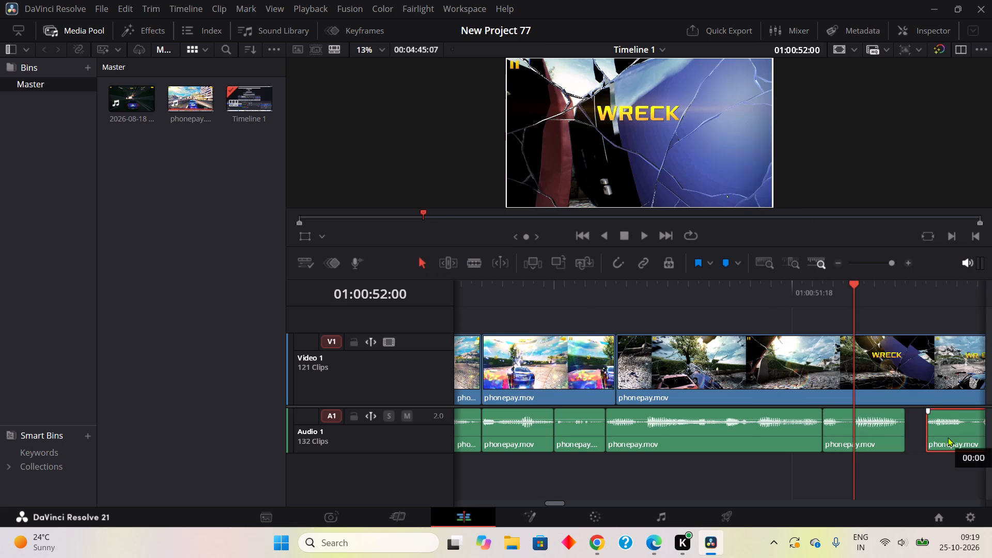
left_click_drag(948, 437, 925, 442)
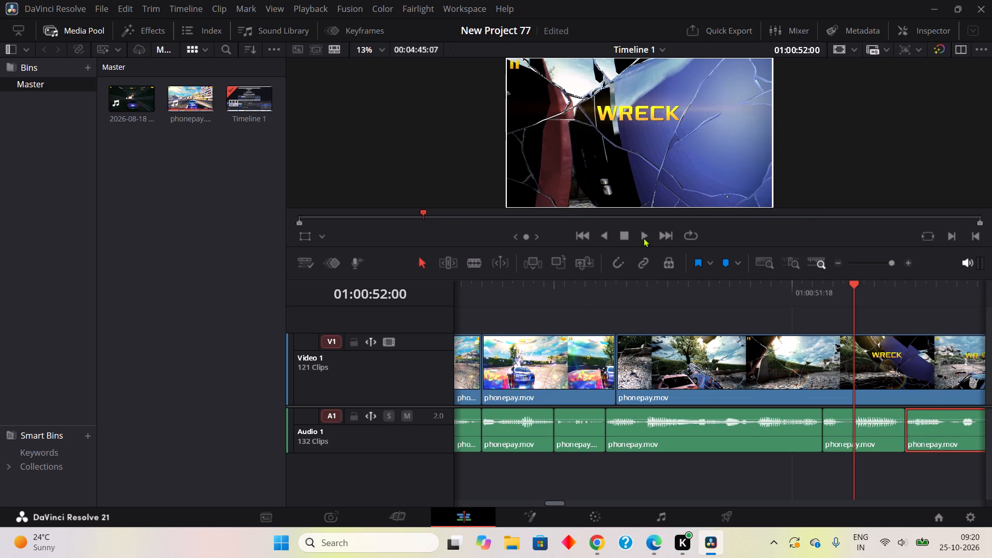
Play on to 01:00:53:02, blade out the two-frame Audio 1 piece from 01:00:52:12 to 01:00:52:14 and remove it with Cut.
left_click(644, 236)
left_click(629, 235)
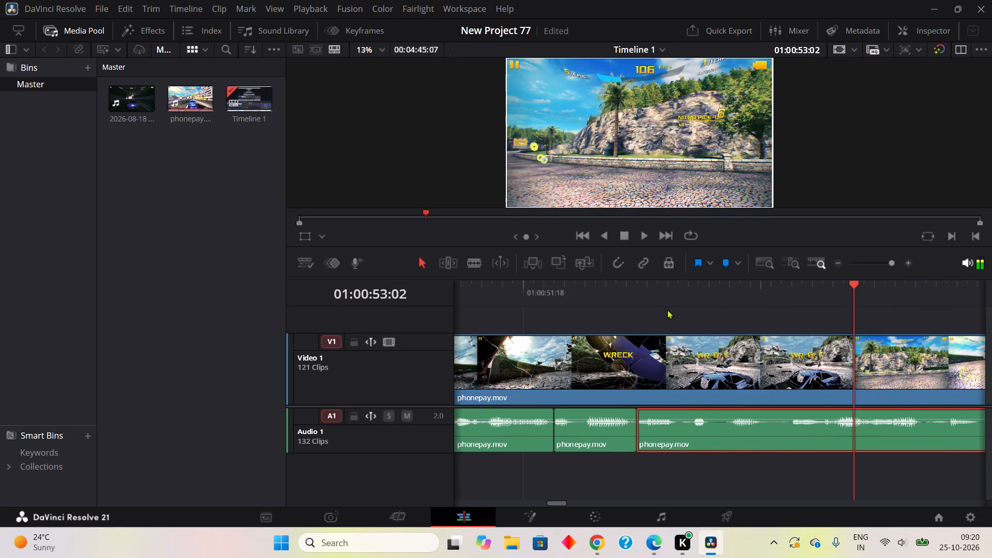
left_click(475, 261)
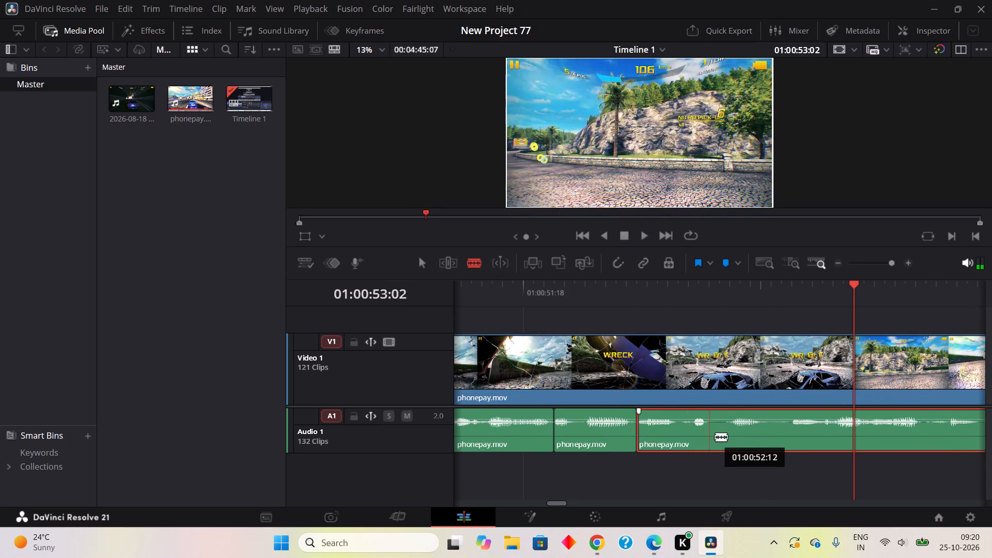
left_click(716, 437)
left_click(736, 435)
right_click(721, 439)
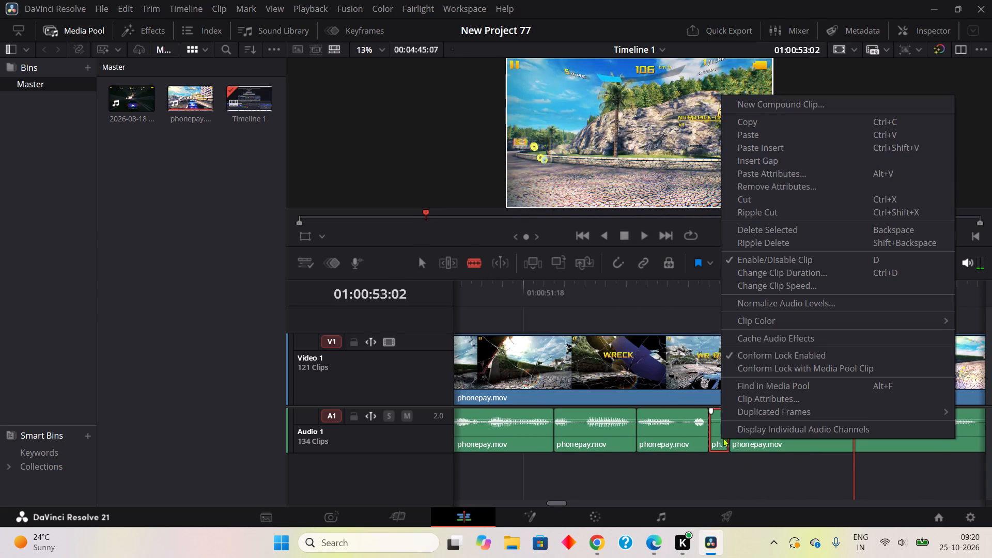
left_click(748, 202)
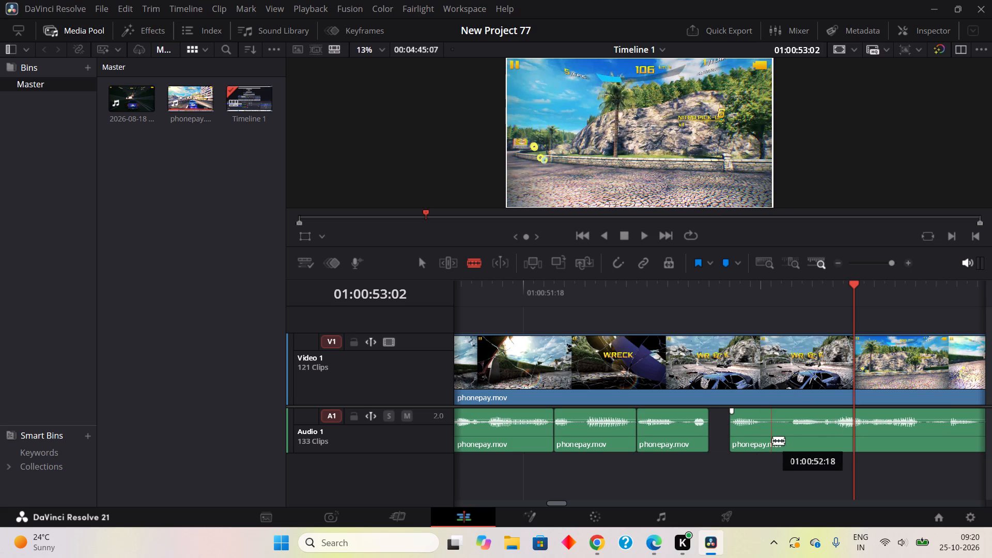
Blade out the three-frame silent Audio 1 piece from 01:00:52:17 to 01:00:52:20 and remove it with Cut.
left_click(769, 442)
left_click(799, 440)
right_click(785, 441)
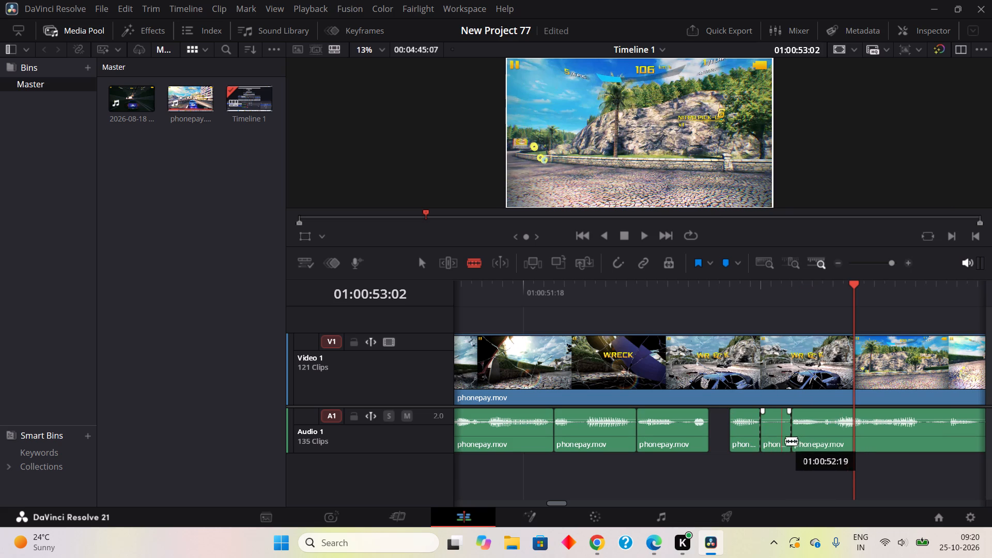
double_click(800, 203)
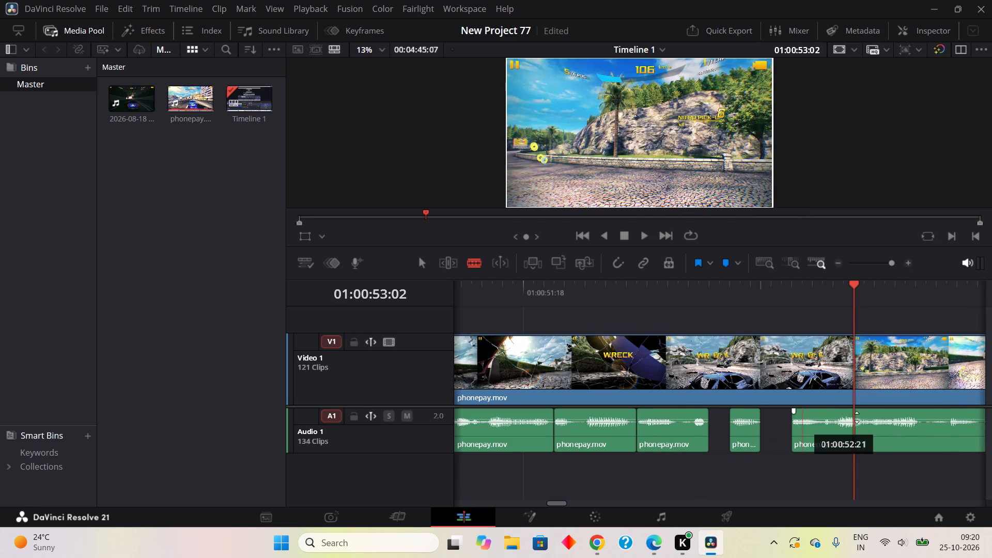
Blade out the two-frame silent Audio 1 piece from 01:00:53:08 to 01:00:53:10 and remove it with Cut.
double_click(921, 440)
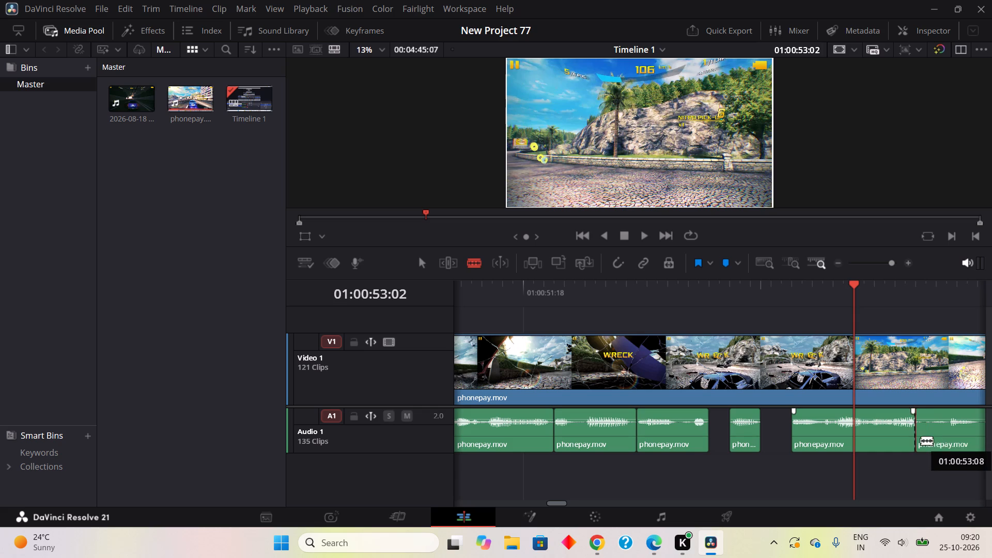
left_click(938, 435)
right_click(928, 437)
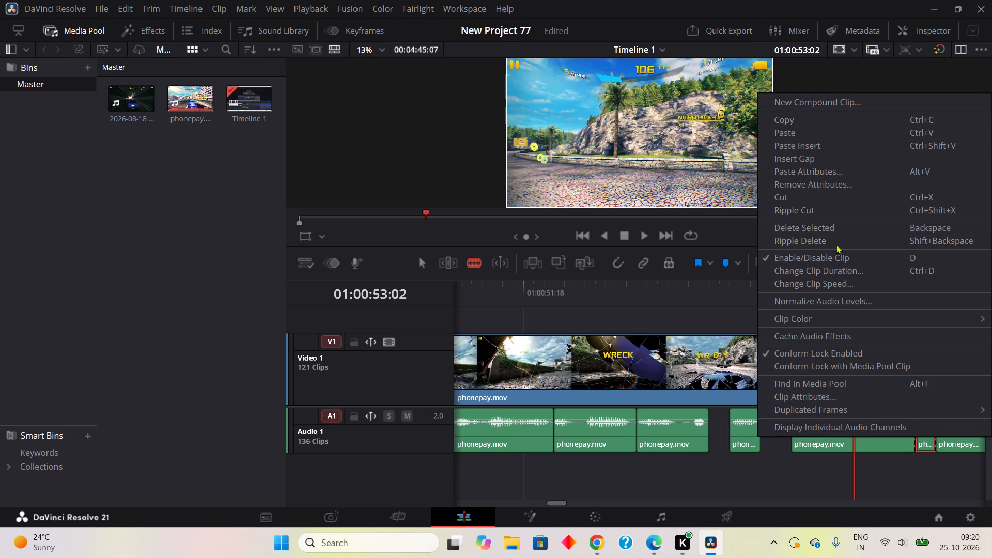
double_click(791, 192)
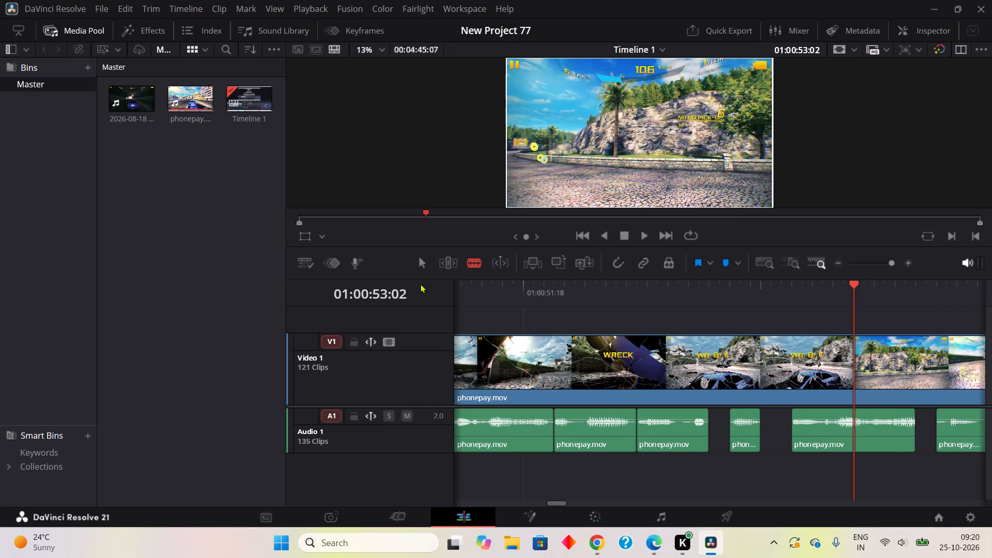
Move the three Audio 1 clips following the 01:00:52:12, 01:00:52:17 and 01:00:53:08 cuts earlier against their preceding clips, closing all three gaps.
left_click(426, 267)
left_click_drag(745, 435, 720, 439)
left_click_drag(848, 431, 790, 444)
left_click_drag(964, 437, 889, 445)
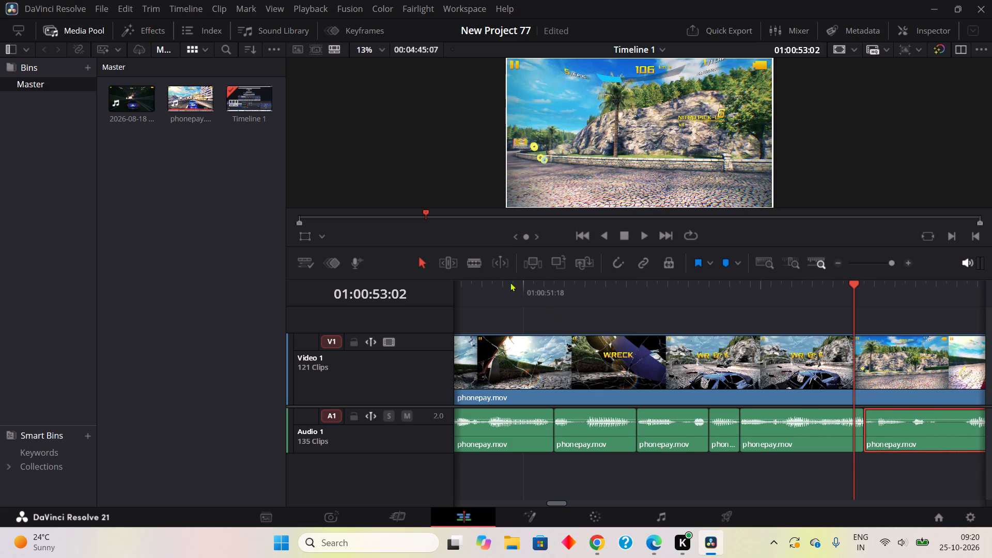
Blade out the three-frame silent Audio 1 piece from 01:00:53:10 to 01:00:53:13 and remove it with Cut.
left_click(482, 266)
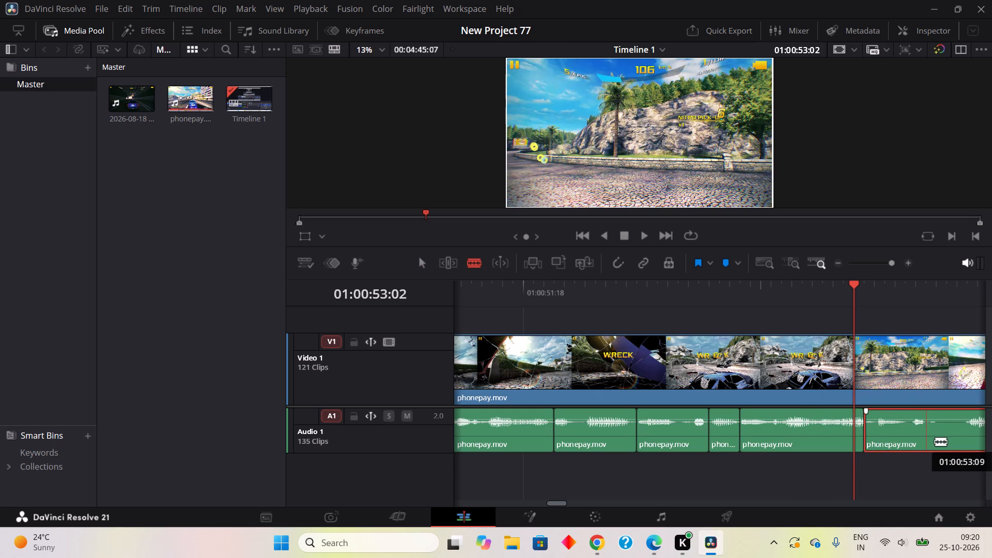
left_click(942, 440)
left_click(972, 436)
right_click(950, 431)
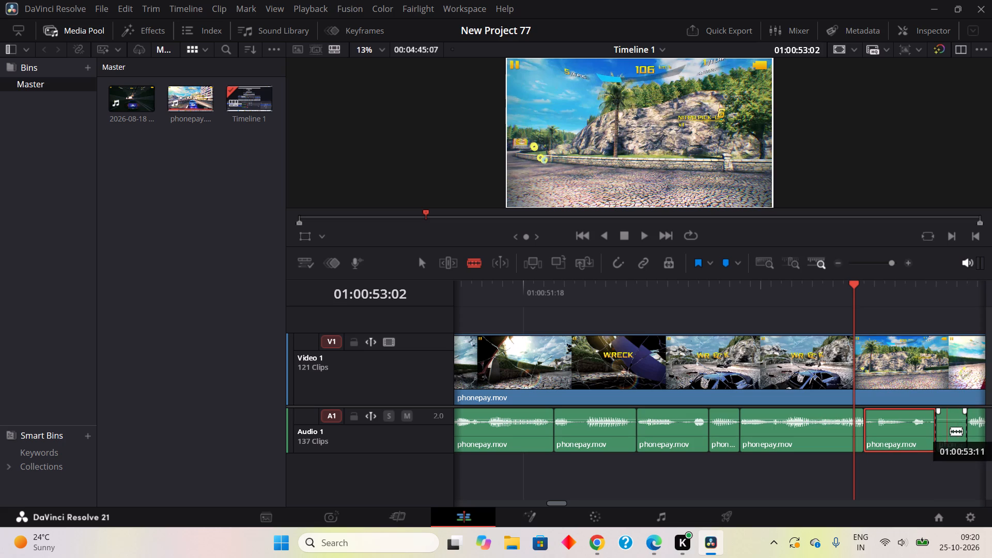
left_click(834, 189)
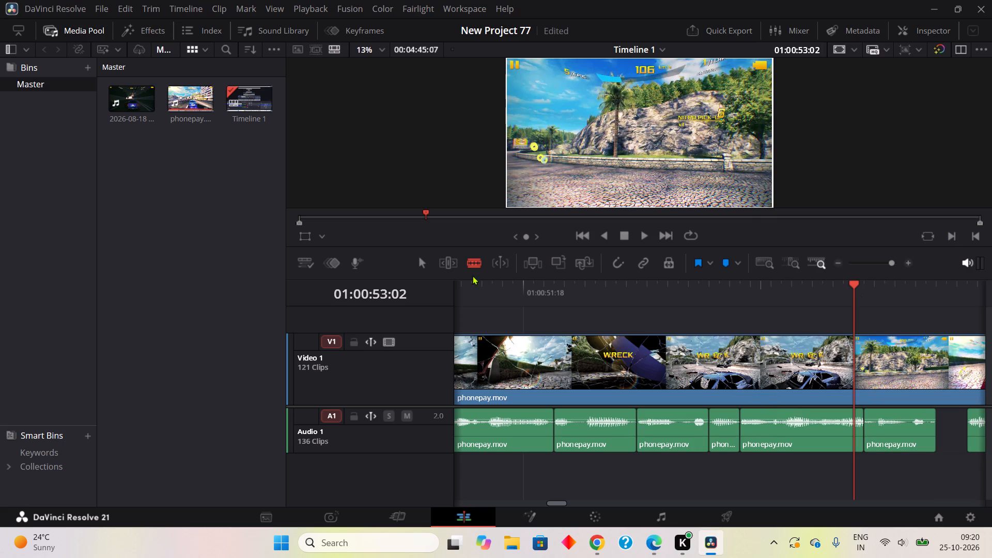
Play on to 01:00:54:04, blade out the two-frame Audio 1 piece from 01:00:53:15 to 01:00:53:17 and remove it with Cut.
left_click(637, 234)
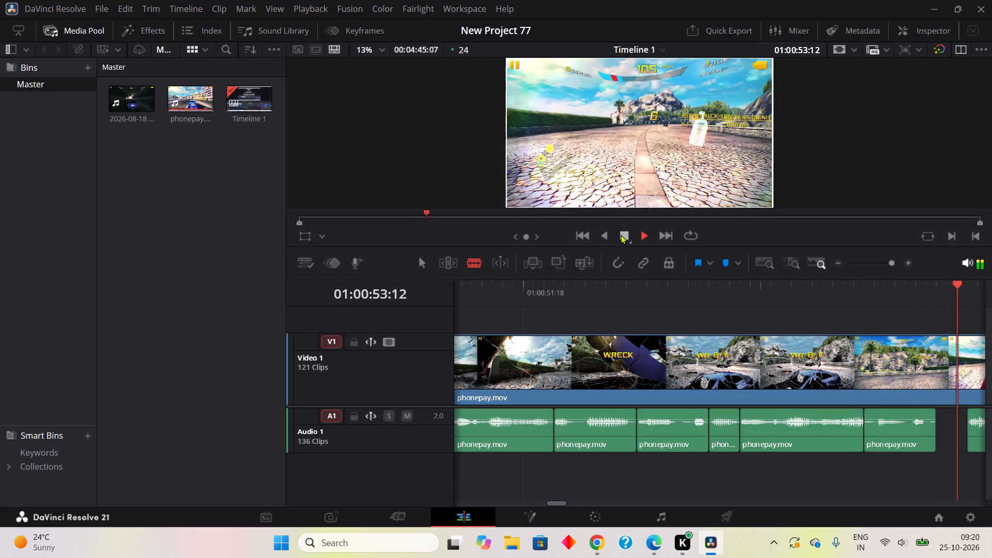
left_click(622, 235)
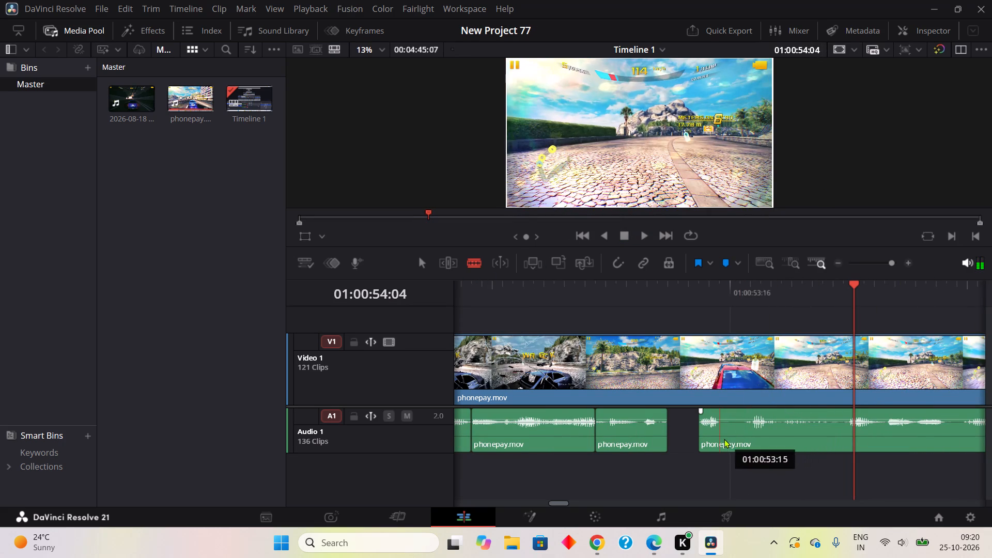
left_click(724, 439)
left_click(749, 430)
right_click(736, 432)
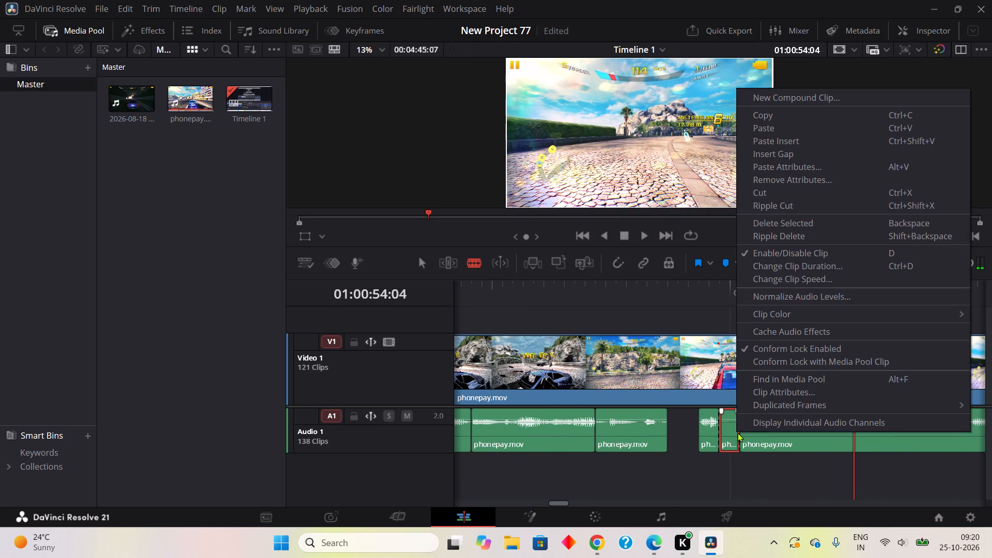
left_click(772, 193)
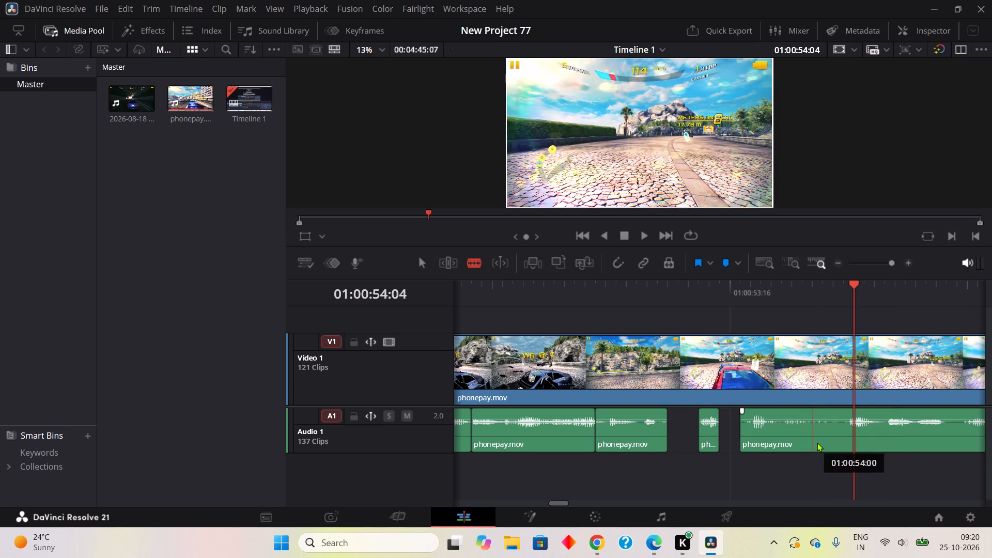
Blade out the two-frame silent Audio 1 piece from 01:00:54:13 to 01:00:54:15 and remove it with Cut.
left_click(949, 430)
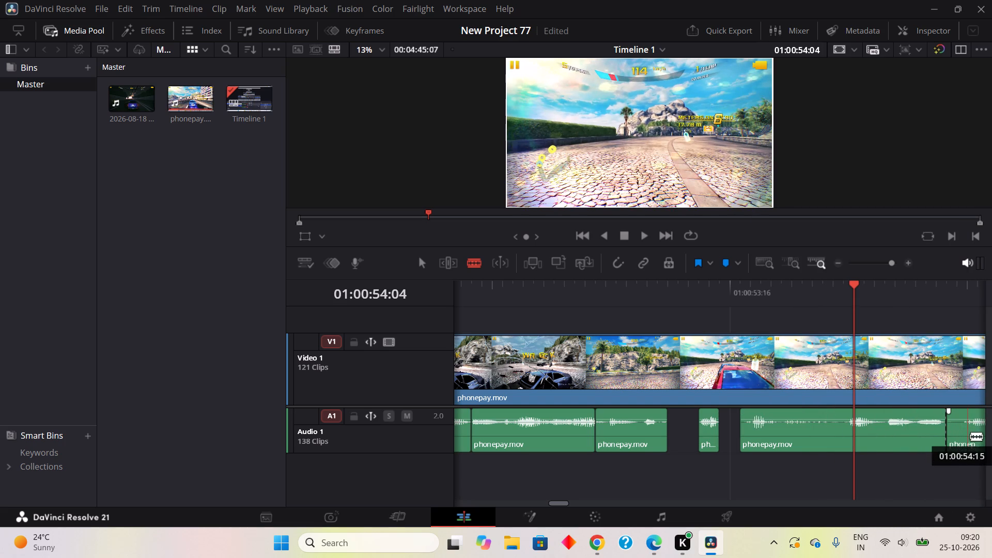
double_click(970, 436)
right_click(956, 436)
left_click(823, 195)
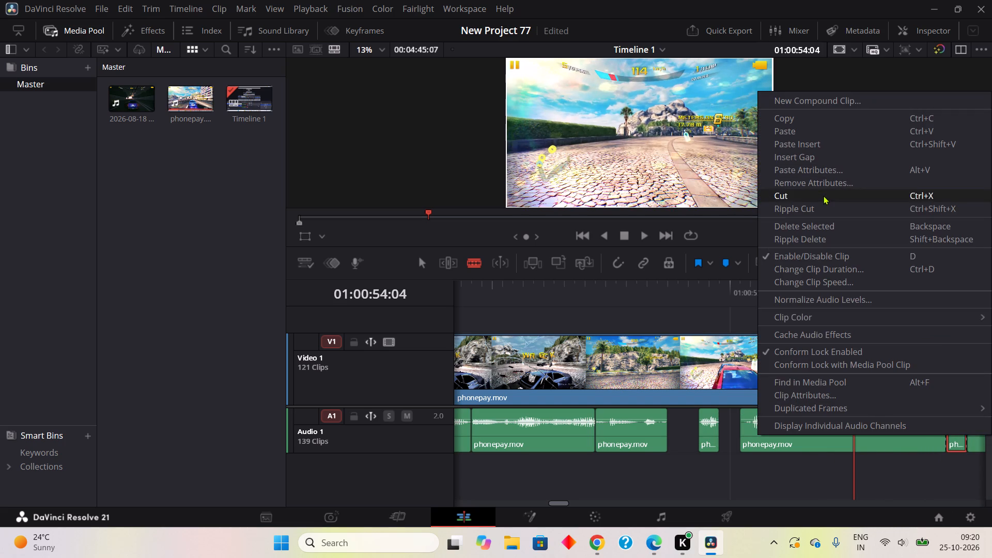
Move the three Audio 1 clips following the 01:00:53:10, 01:00:53:15 and 01:00:54:13 cuts earlier against their preceding clips, closing all three gaps.
double_click(422, 263)
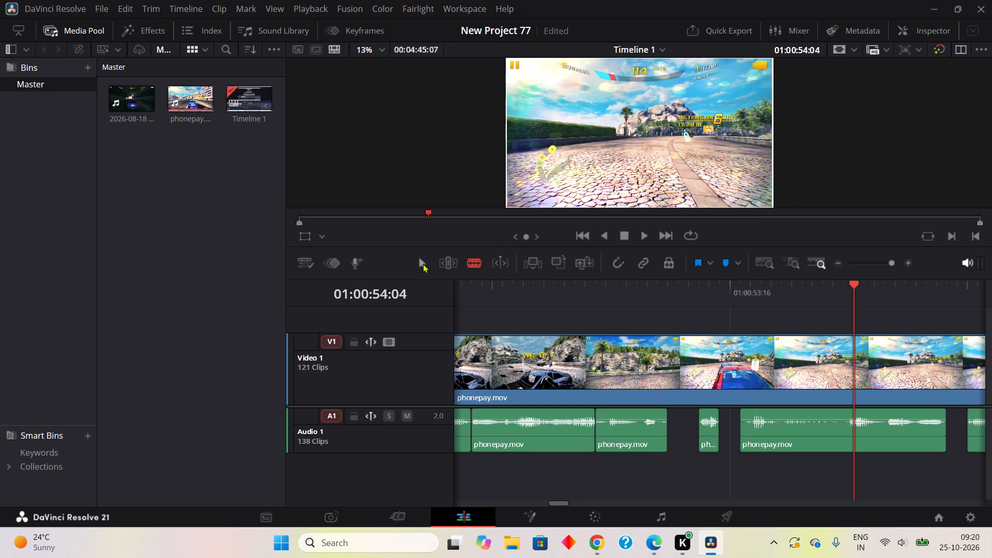
left_click_drag(711, 430, 691, 437)
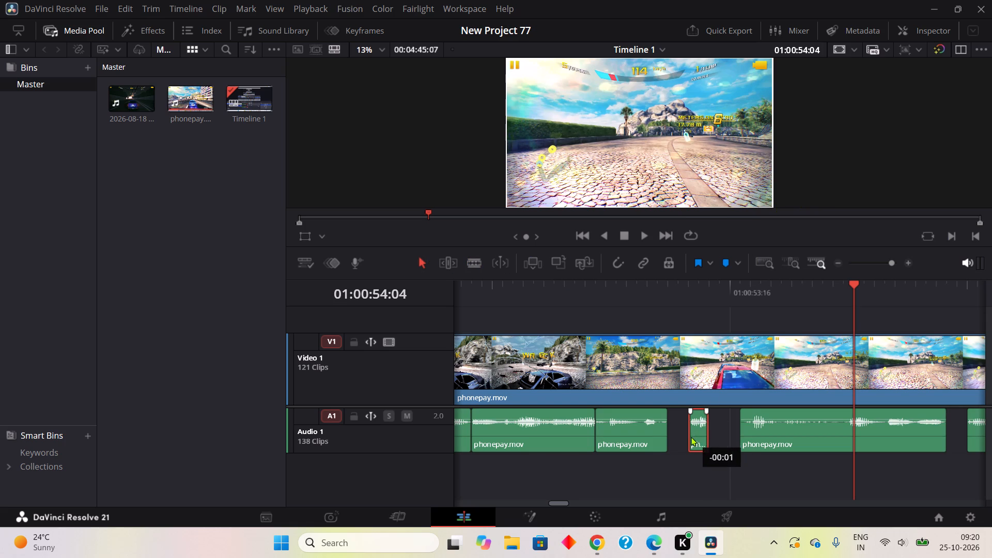
left_click_drag(691, 437, 677, 444)
left_click_drag(787, 435, 788, 434)
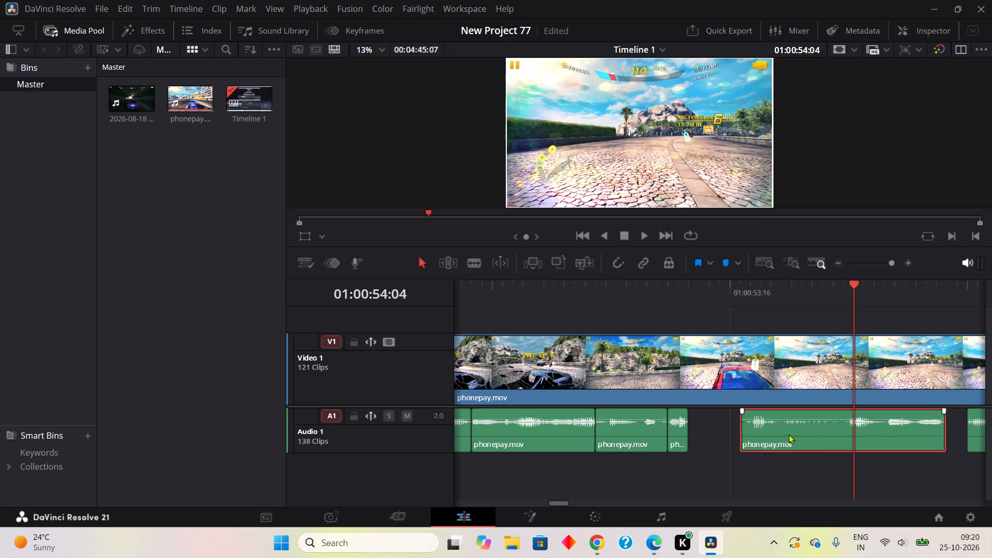
left_click_drag(788, 434, 735, 451)
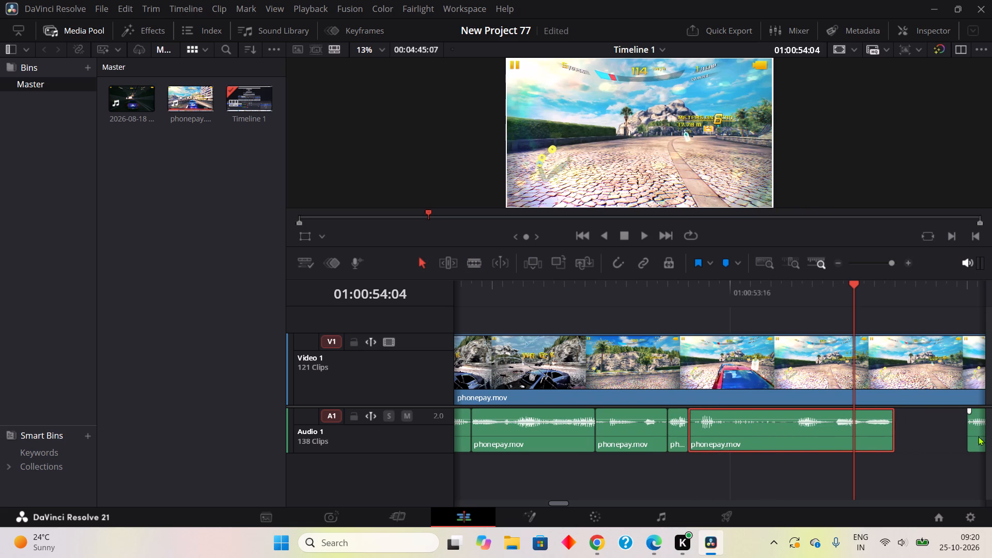
left_click_drag(979, 423, 977, 422)
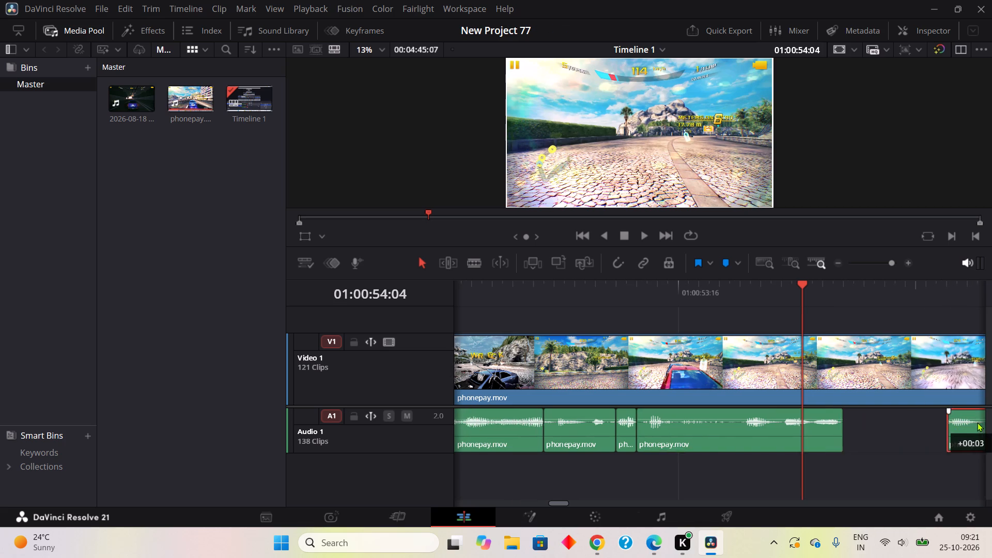
left_click_drag(977, 422, 677, 447)
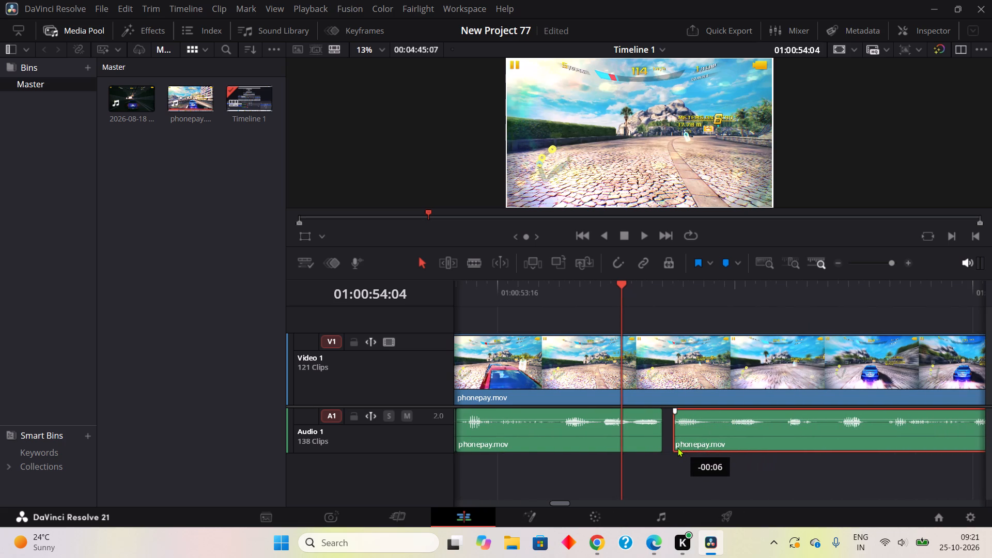
left_click_drag(677, 447, 668, 449)
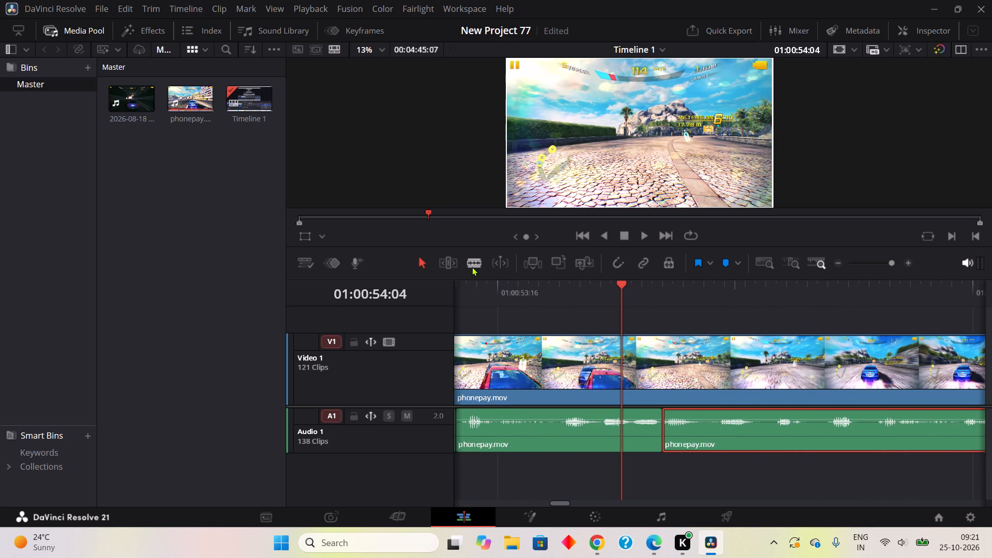
Blade out the two-frame silent Audio 1 piece from 01:00:54:11 to 01:00:54:13 and remove it with Cut.
left_click(469, 265)
left_click(698, 435)
left_click_drag(699, 435, 704, 436)
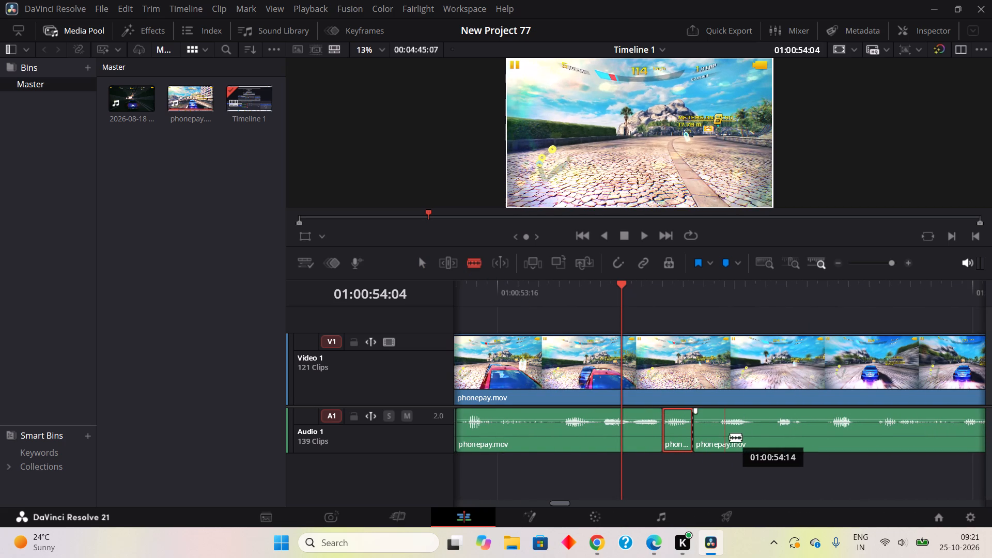
left_click(721, 439)
right_click(699, 438)
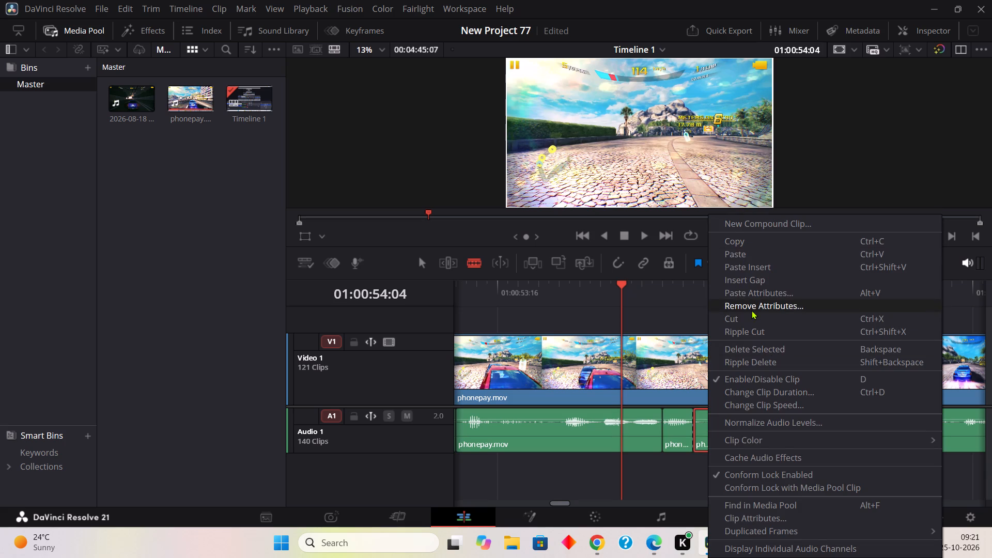
left_click_drag(752, 310, 756, 321)
left_click(756, 321)
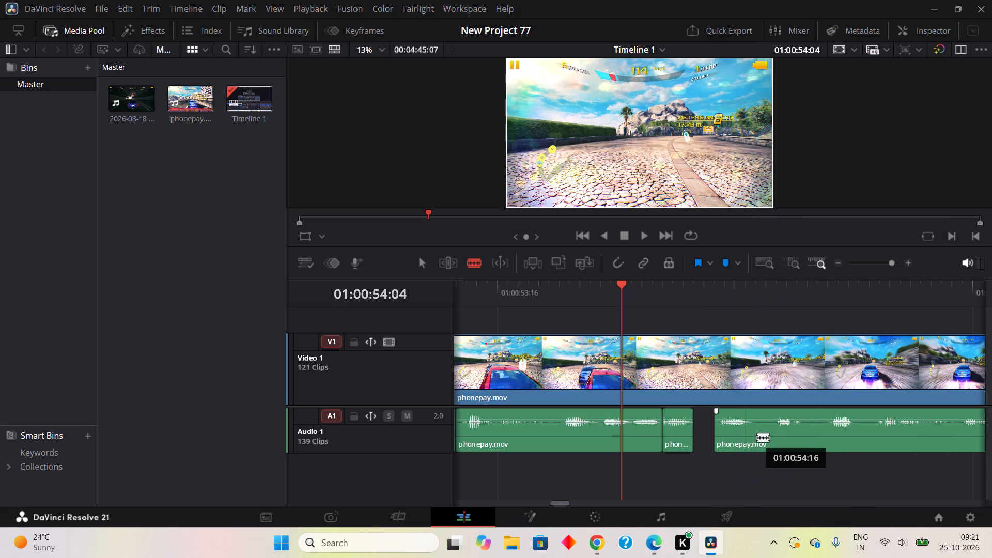
Blade out the two-frame silent Audio 1 piece from 01:00:54:17 to 01:00:54:19 and remove it with Cut.
left_click(761, 437)
double_click(779, 439)
right_click(769, 440)
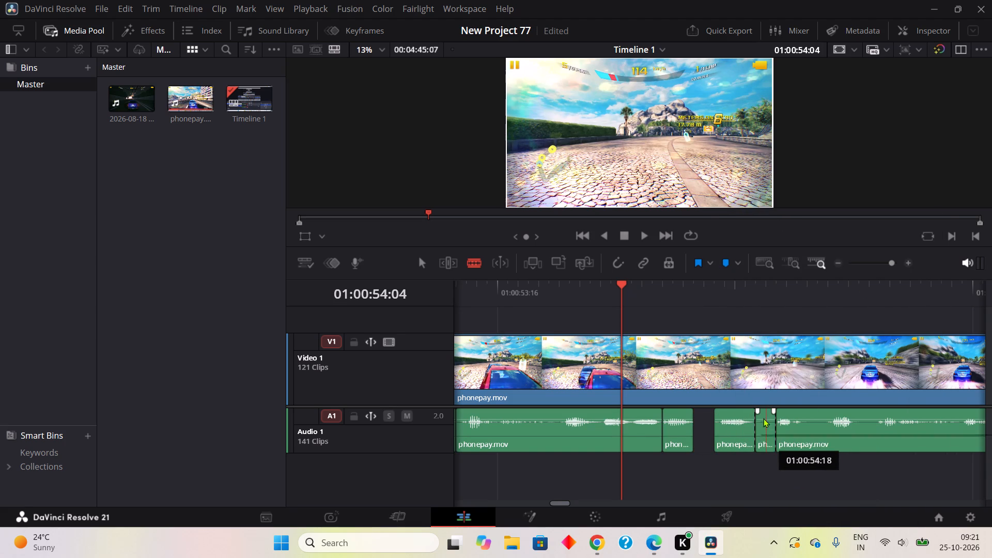
left_click(832, 198)
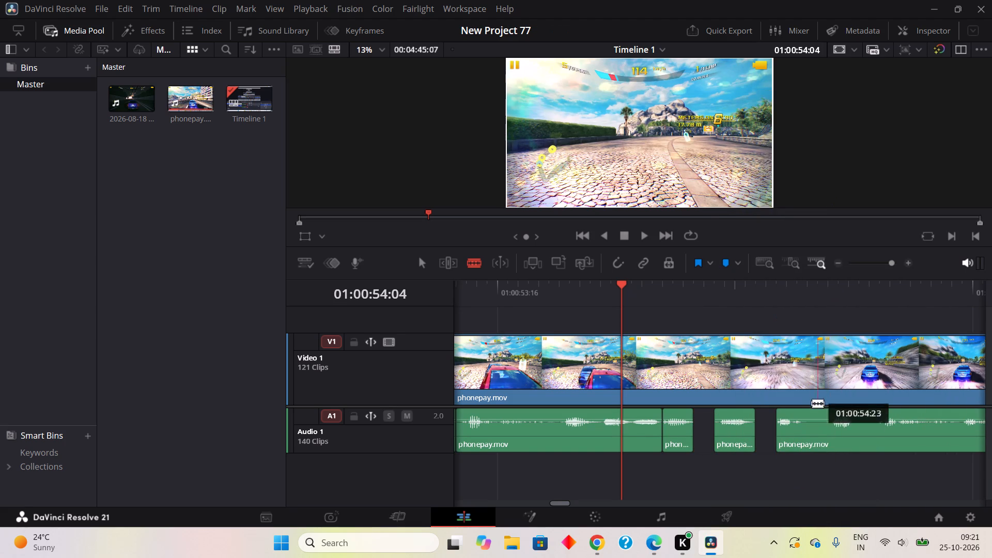
Blade out the three-frame silent Audio 1 piece from 01:00:54:21 to 01:00:55:00 and remove it with Cut.
double_click(807, 437)
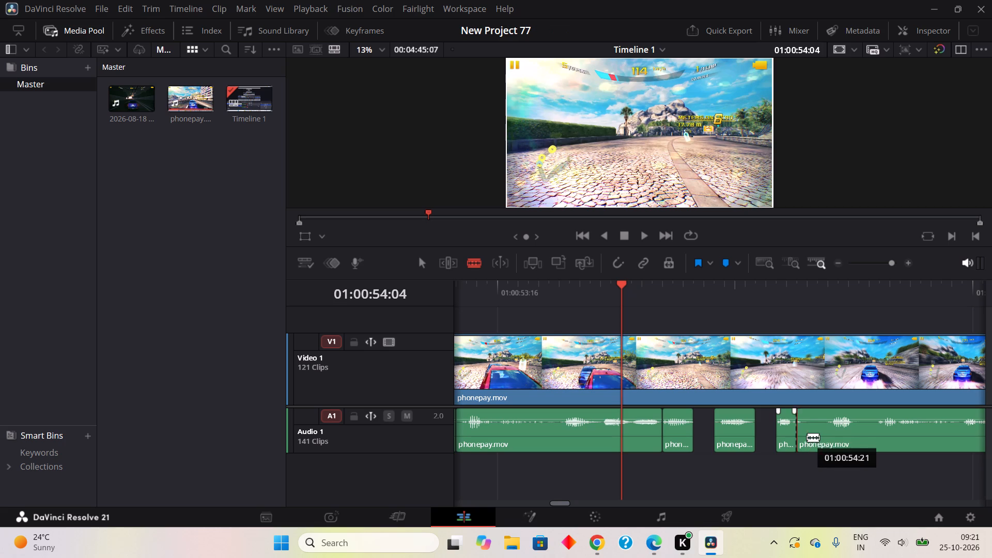
left_click(833, 440)
right_click(819, 439)
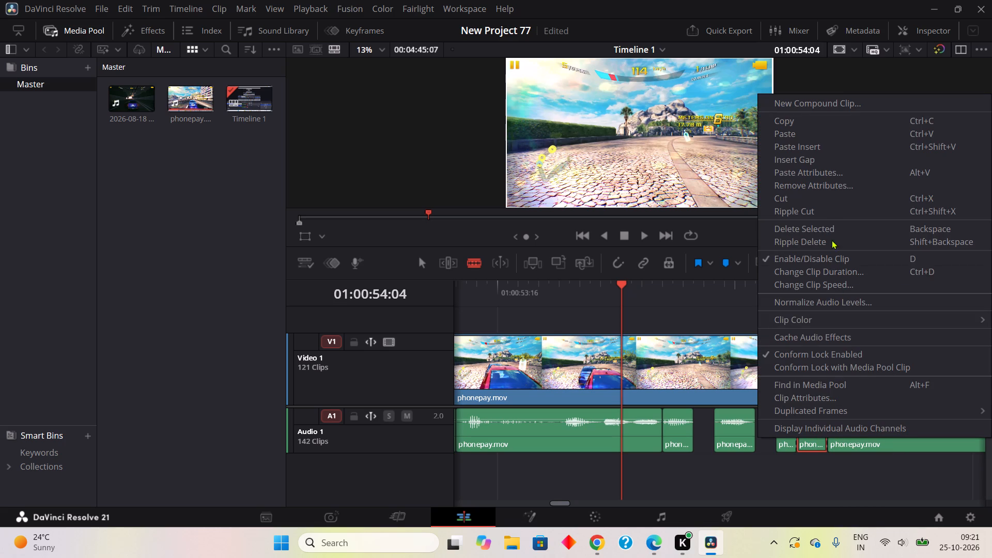
left_click(808, 197)
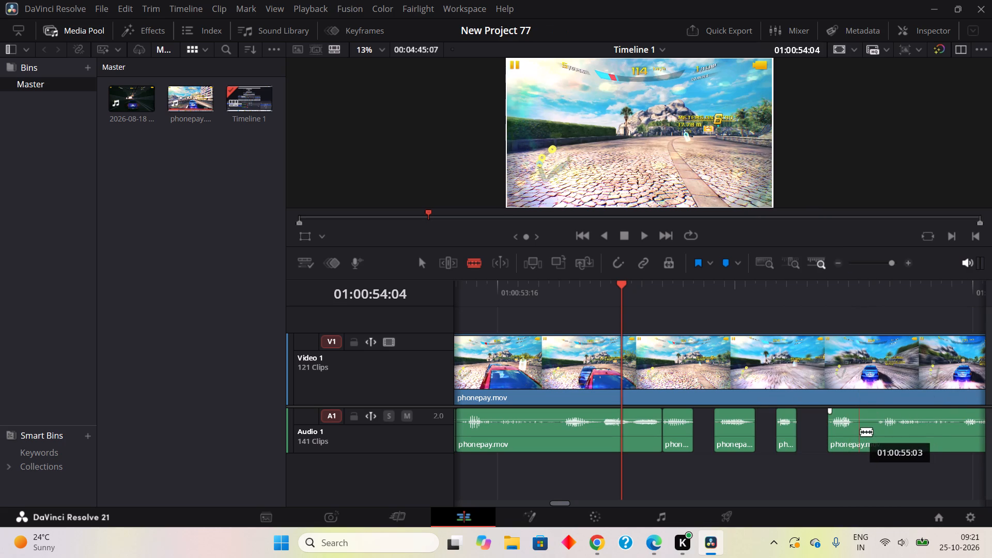
Blade out the two-frame silent Audio 1 piece from 01:00:55:03 to 01:00:55:05 and remove it with Cut.
double_click(860, 431)
left_click(885, 438)
right_click(862, 440)
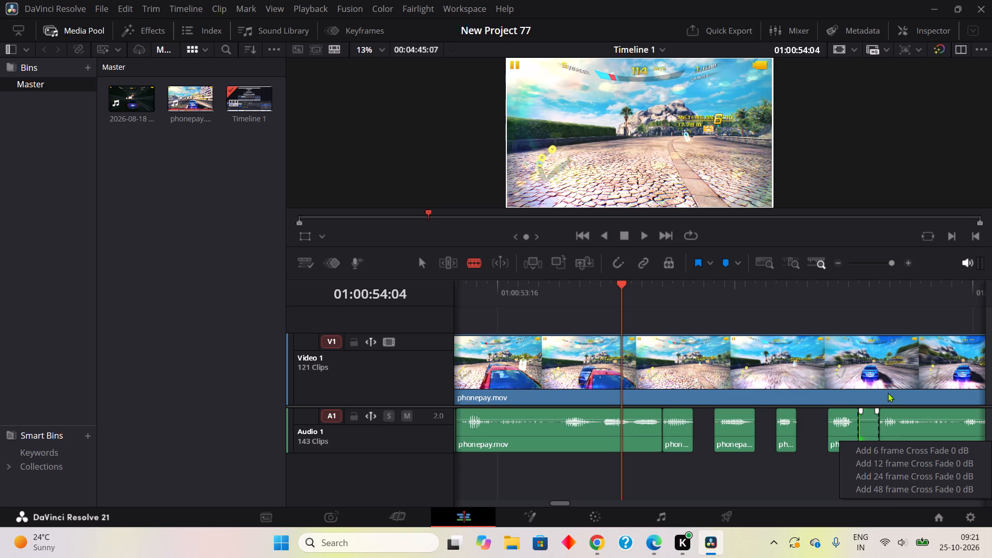
right_click(874, 428)
double_click(825, 192)
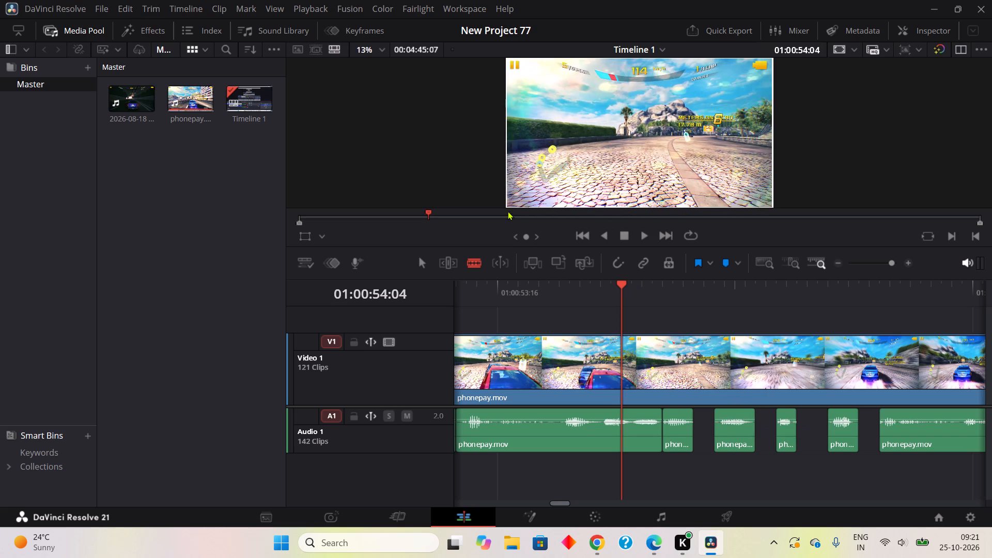
Move the four Audio 1 clips following the 01:00:54:11, 01:00:54:17, 01:00:54:21 and 01:00:55:03 cuts earlier against their preceding clips, closing all four gaps.
left_click(425, 263)
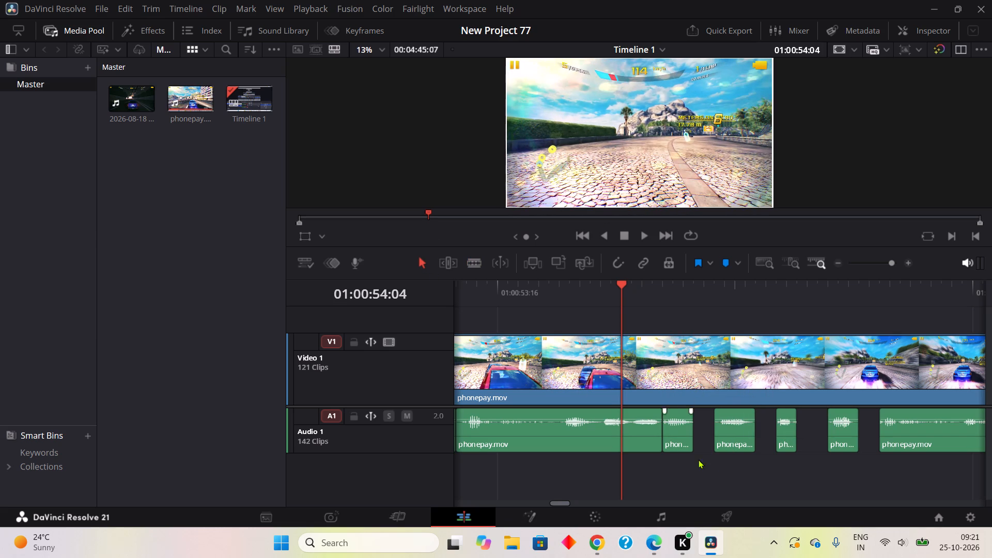
left_click_drag(725, 425, 702, 433)
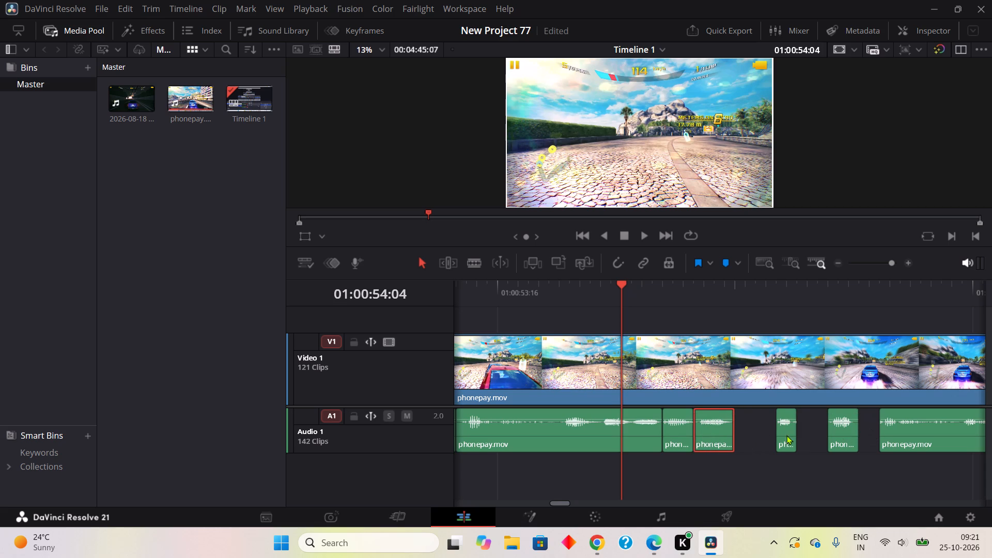
left_click_drag(787, 436, 744, 436)
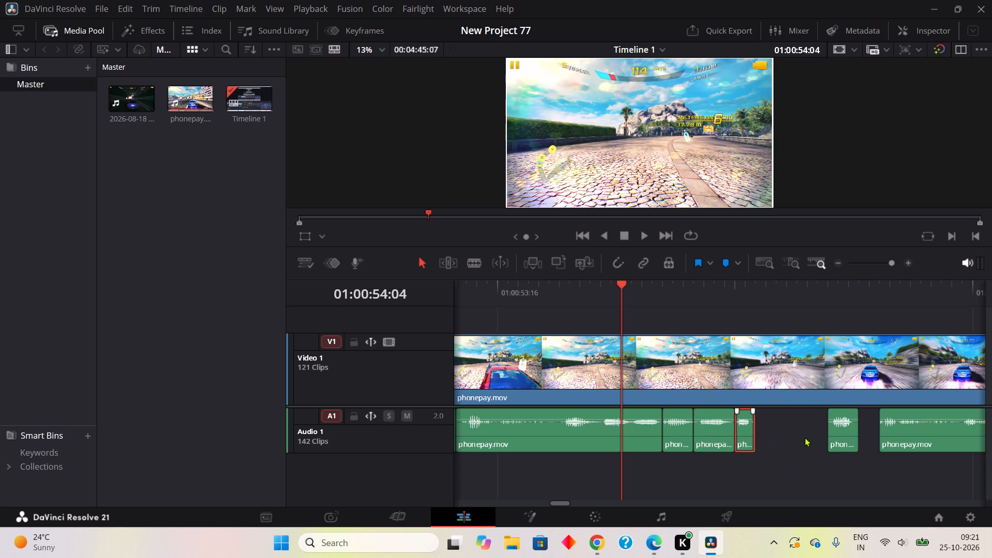
left_click_drag(846, 430, 777, 437)
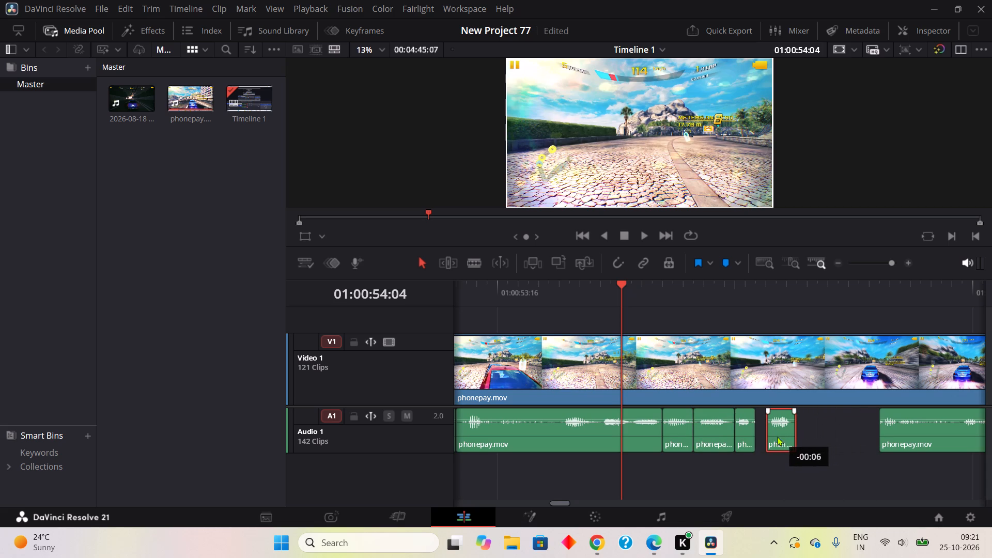
left_click_drag(777, 437, 768, 438)
left_click_drag(950, 431, 857, 435)
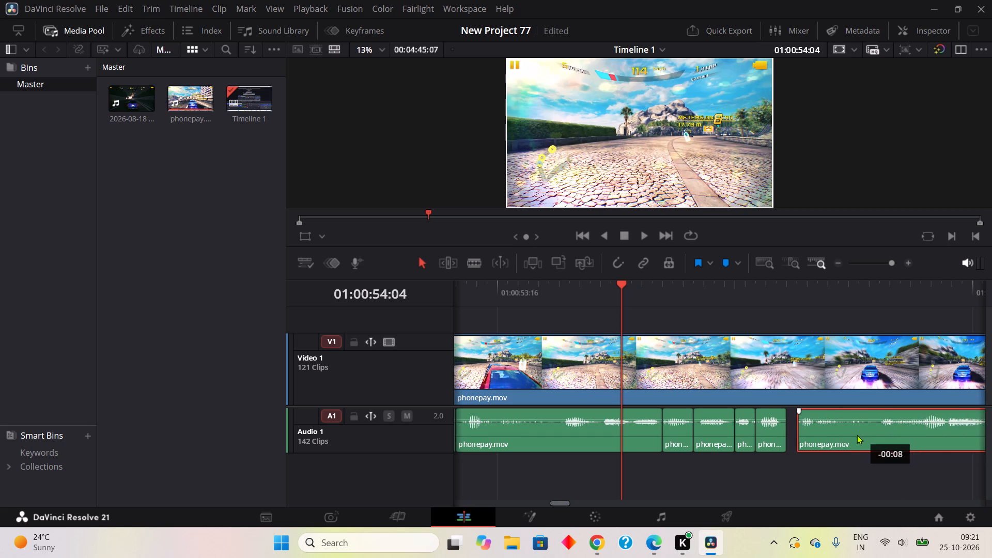
left_click_drag(857, 435, 842, 437)
Blade out the one-frame silent Audio 1 piece from 01:00:55:02 to 01:00:55:03 and remove it with Cut.
left_click(478, 267)
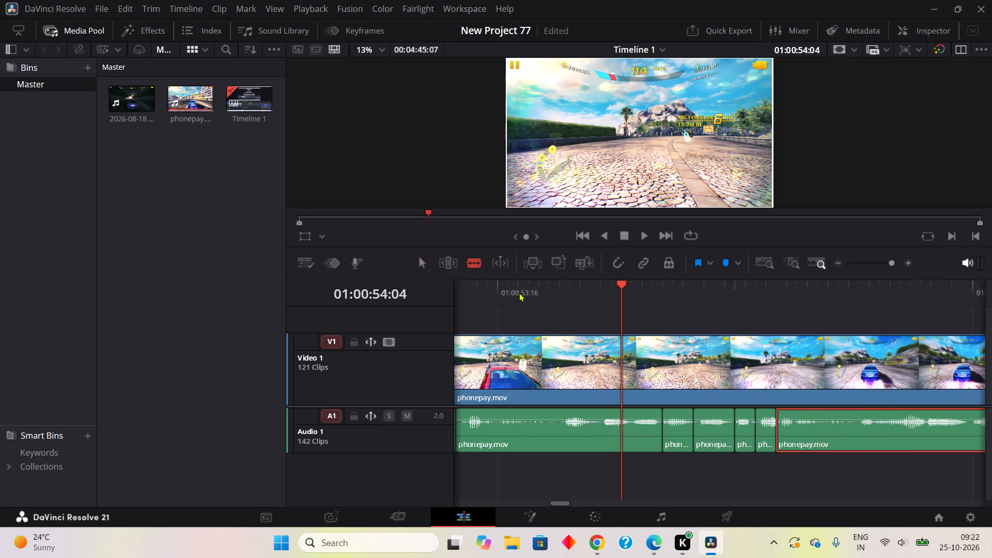
left_click(849, 436)
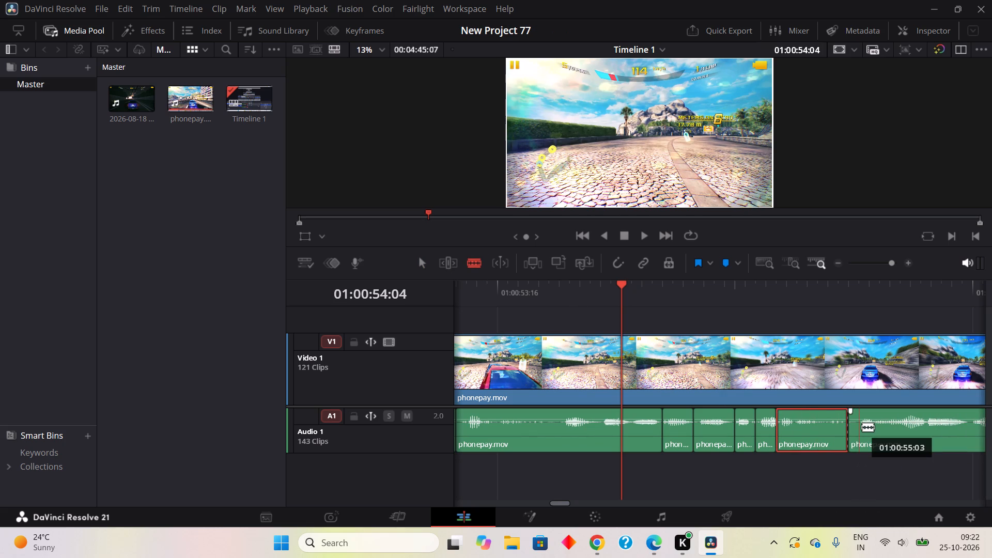
left_click(862, 427)
right_click(856, 430)
left_click(825, 188)
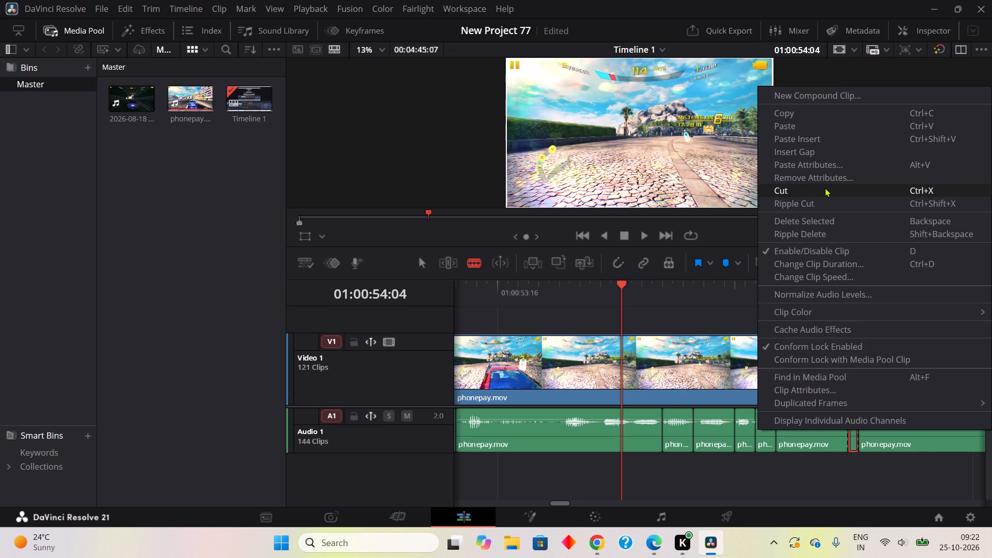
Move the Audio 1 clip following the 01:00:55:02 cut one frame earlier against its preceding clip, closing the gap.
left_click(419, 263)
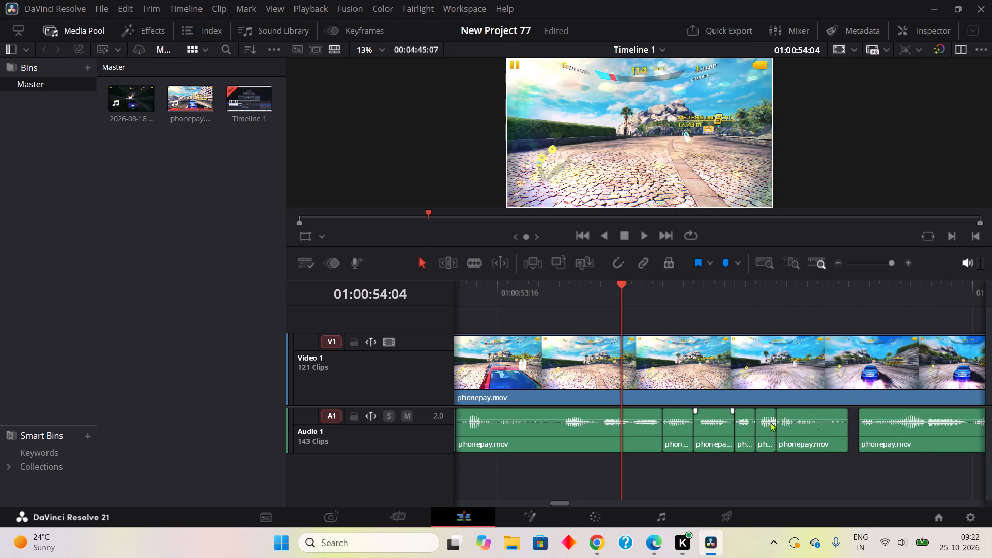
left_click_drag(941, 428, 921, 428)
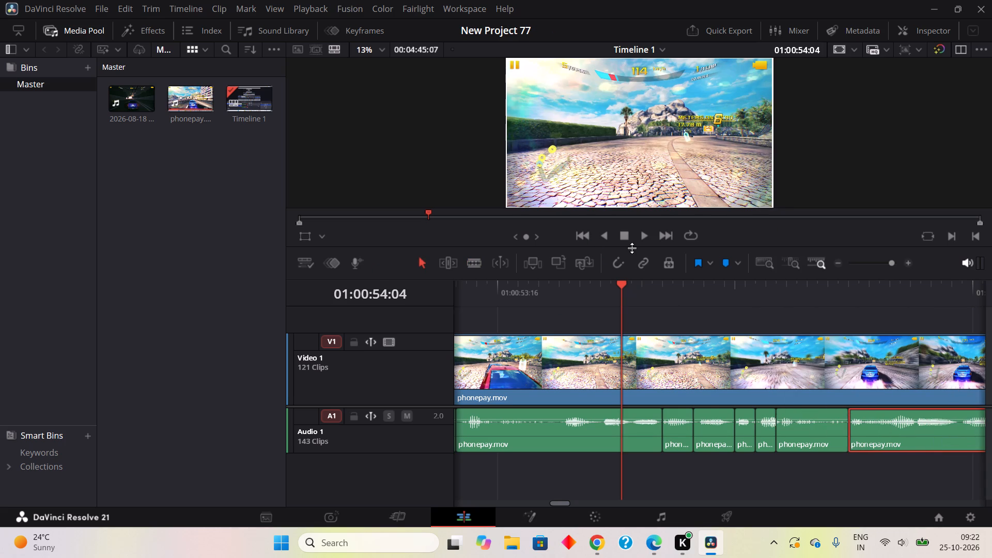
Play on to about 01:00:55:22, blade out the silent Audio 1 frame from 01:00:56:04 to 01:00:56:05 and remove it with Cut.
left_click(644, 241)
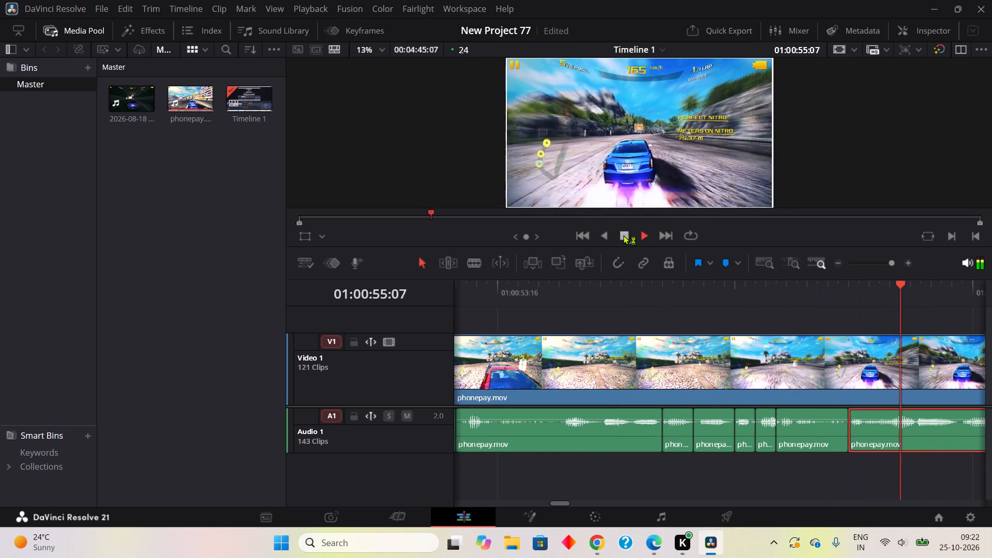
left_click(623, 235)
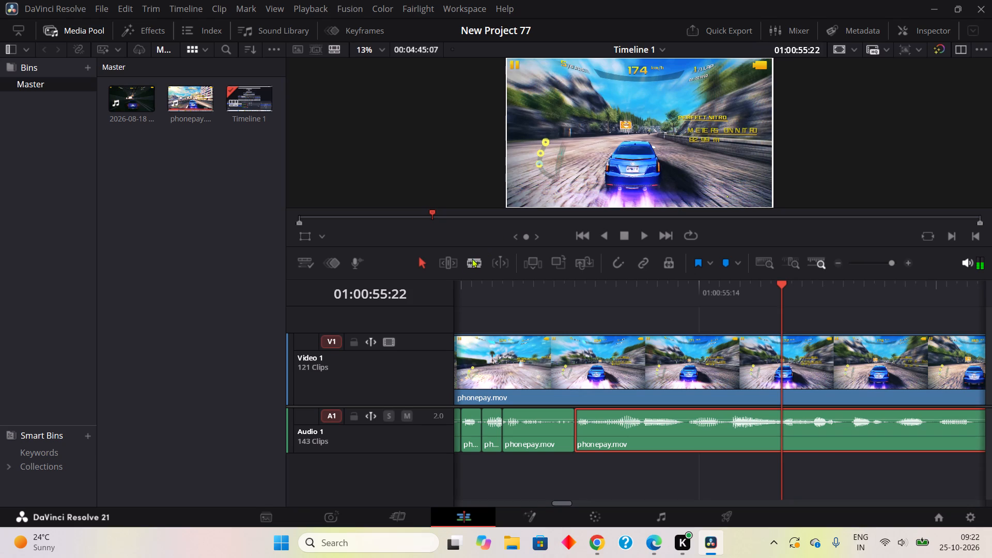
left_click(470, 259)
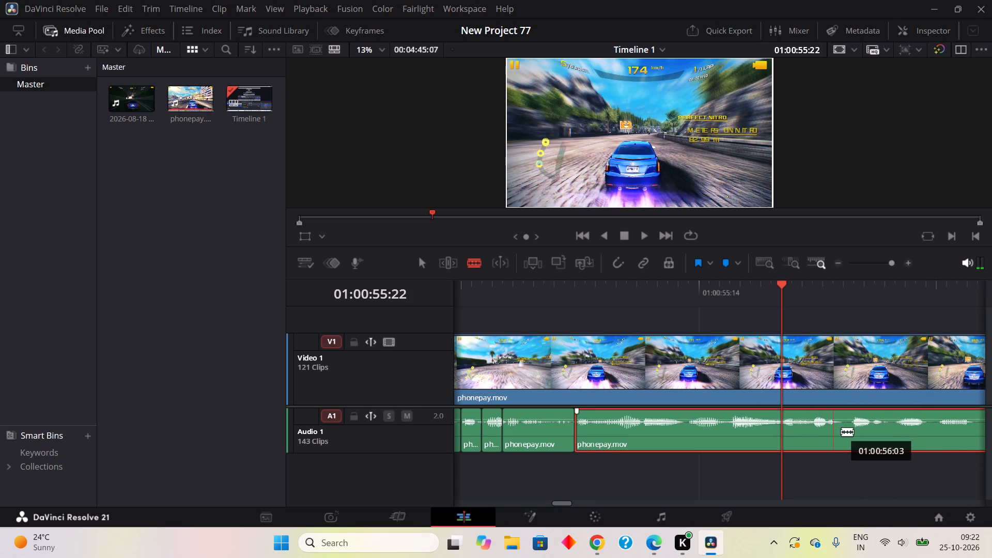
left_click(846, 436)
left_click(856, 435)
right_click(851, 437)
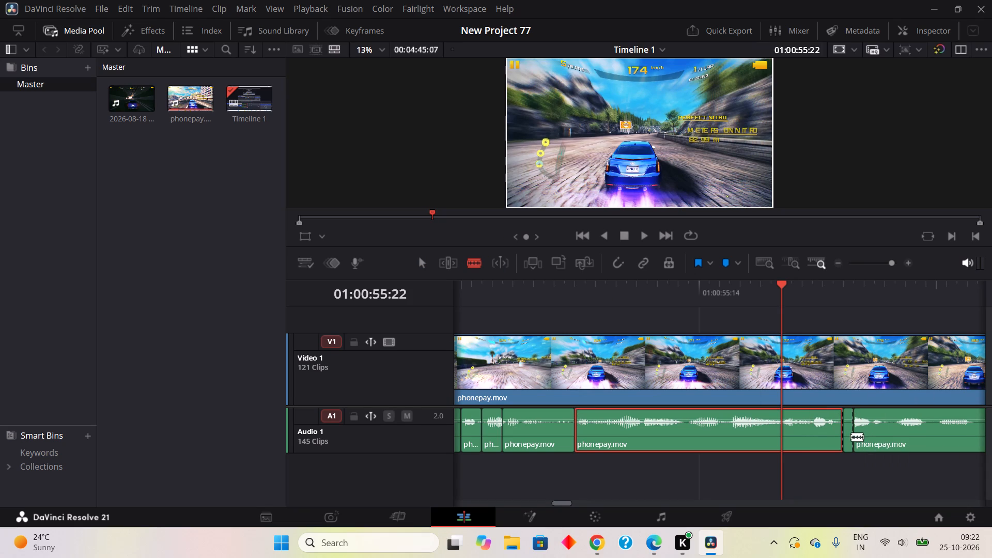
left_click(774, 194)
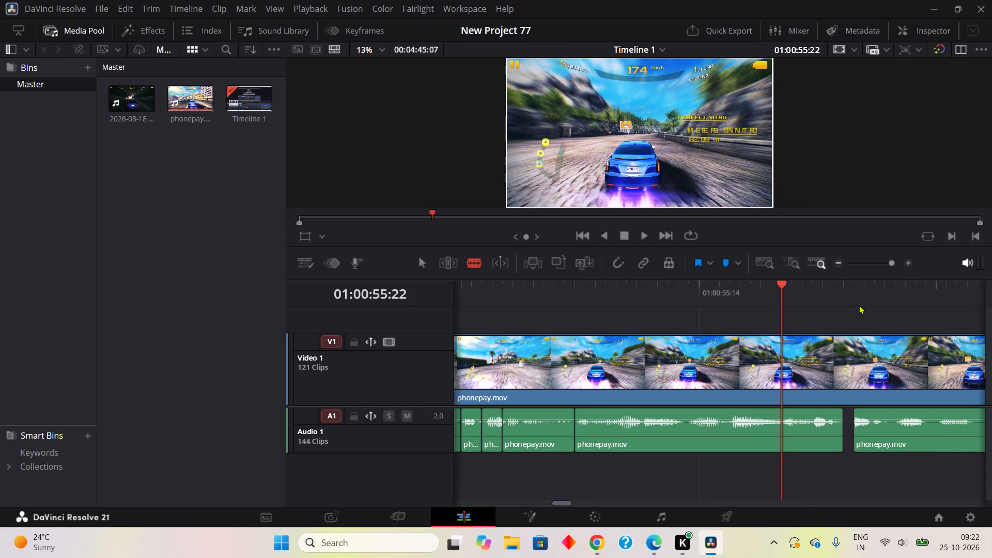
Blade out the one-frame silent Audio 1 piece from 01:00:56:08 to 01:00:56:09 and remove it with Cut.
left_click(890, 435)
left_click(902, 431)
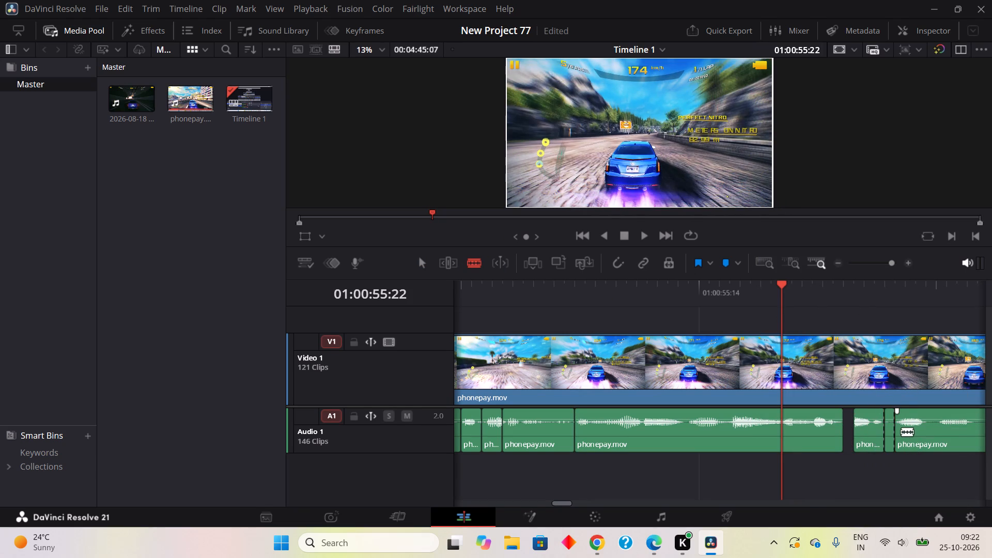
right_click(890, 436)
left_click(800, 194)
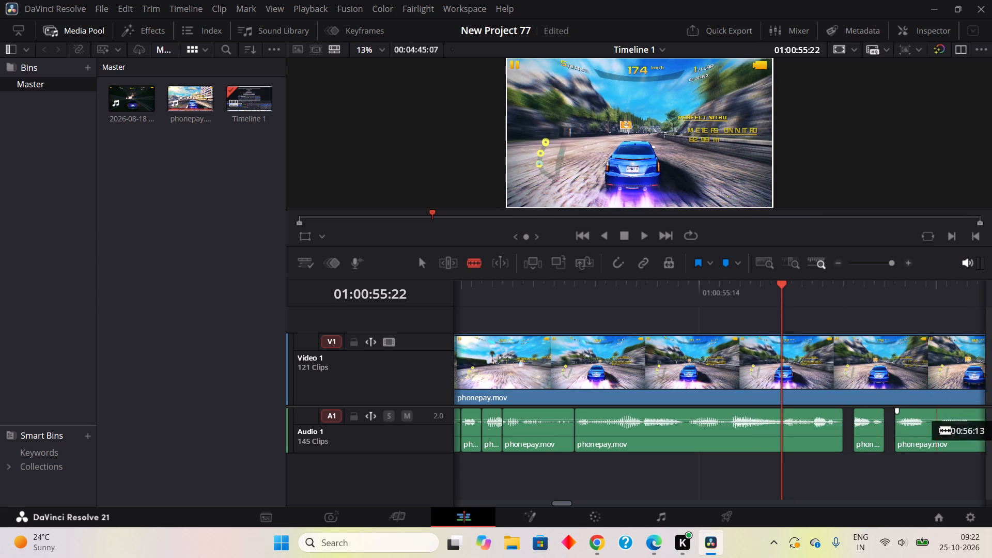
Blade out the one-frame silent Audio 1 piece from 01:00:56:12 to 01:00:56:13 and remove it with Cut.
left_click(932, 434)
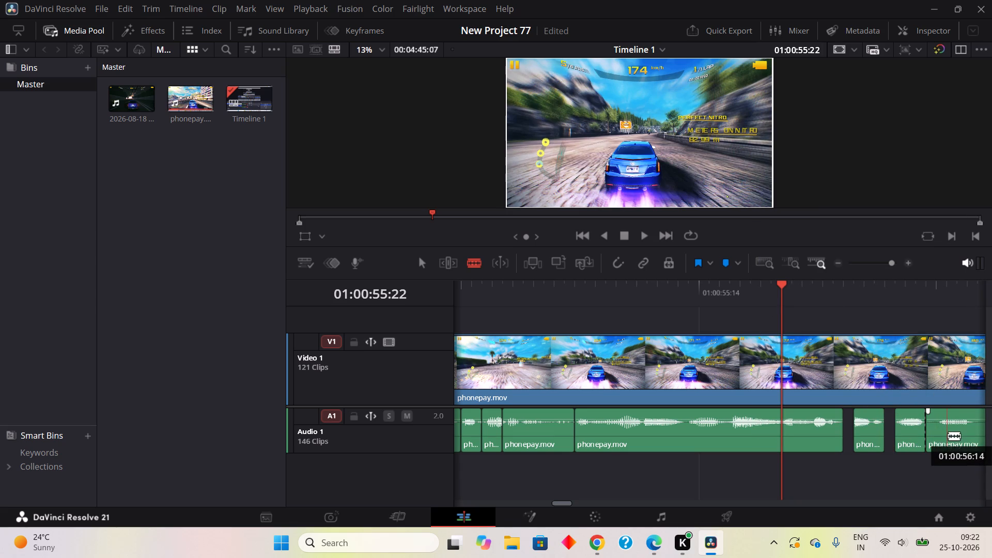
left_click(948, 436)
key("ctrl+z")
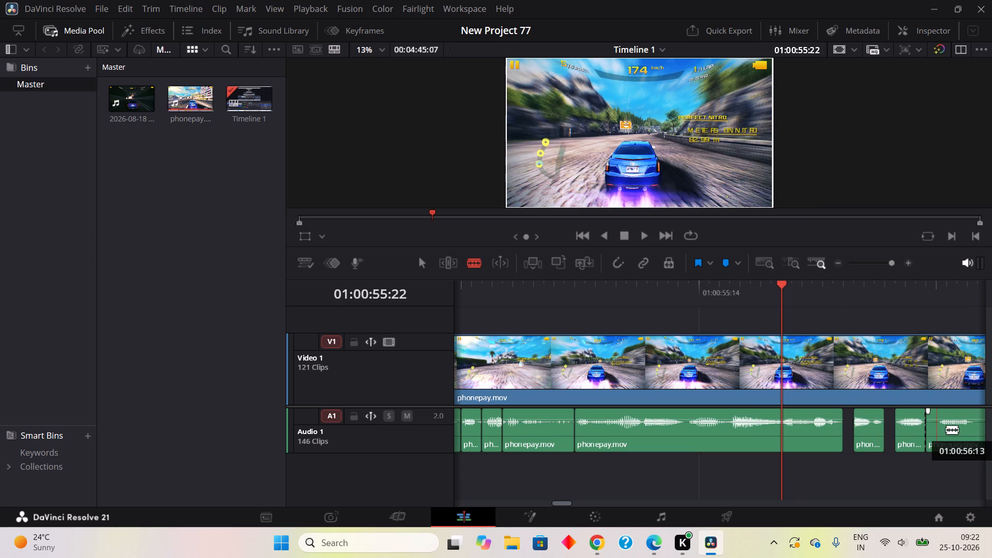
left_click(946, 429)
right_click(933, 439)
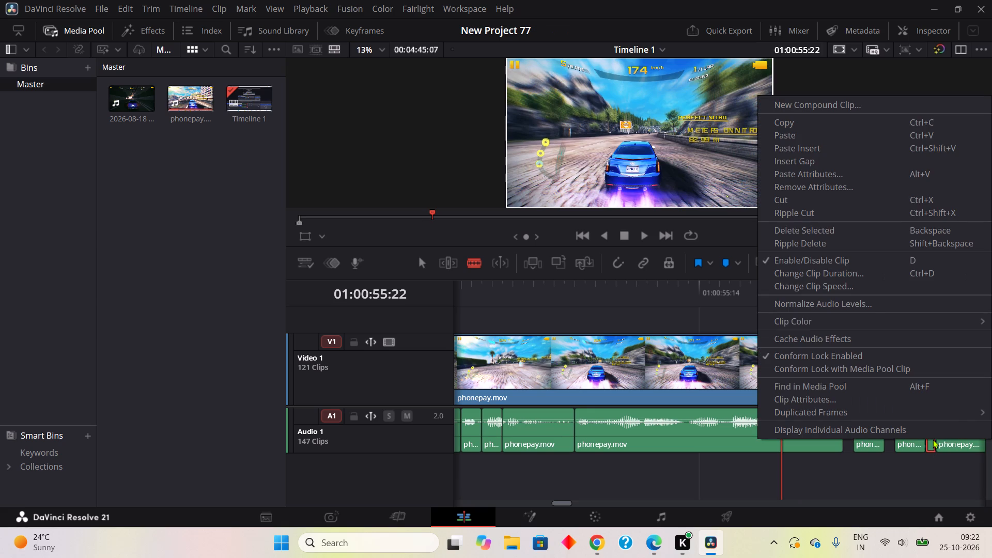
left_click(780, 198)
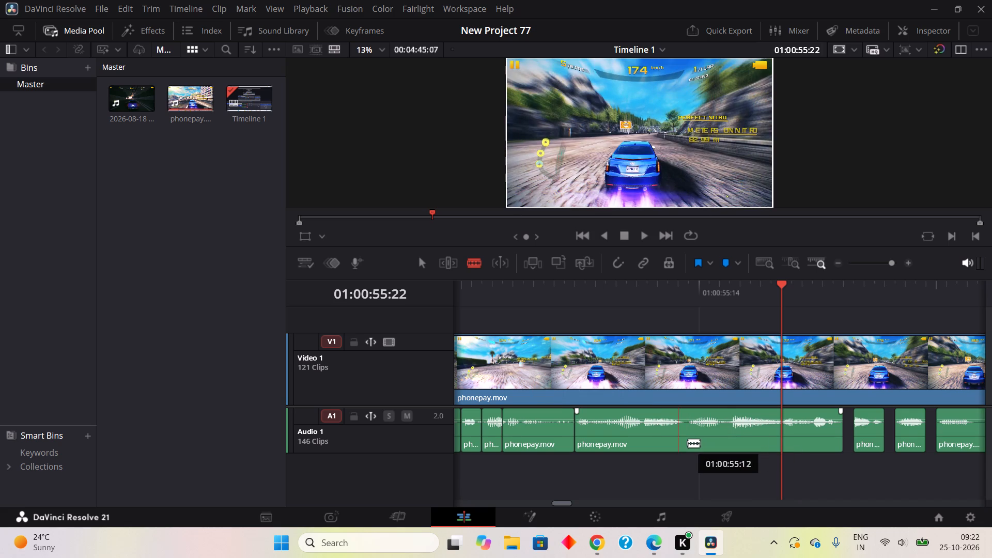
Blade out the one-frame silent Audio 1 piece from 01:00:55:16 to 01:00:55:17 and remove it with Cut.
left_click(728, 441)
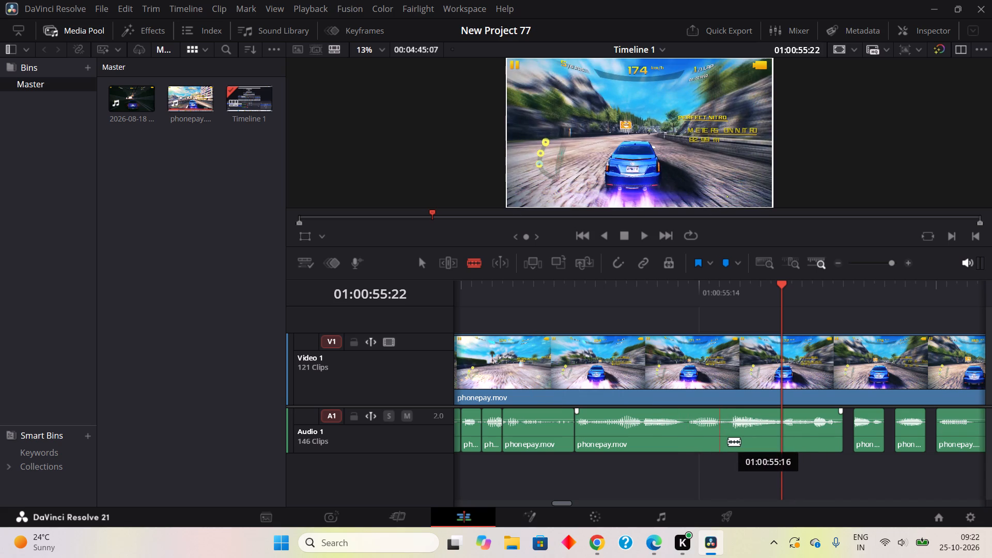
left_click(735, 436)
right_click(732, 435)
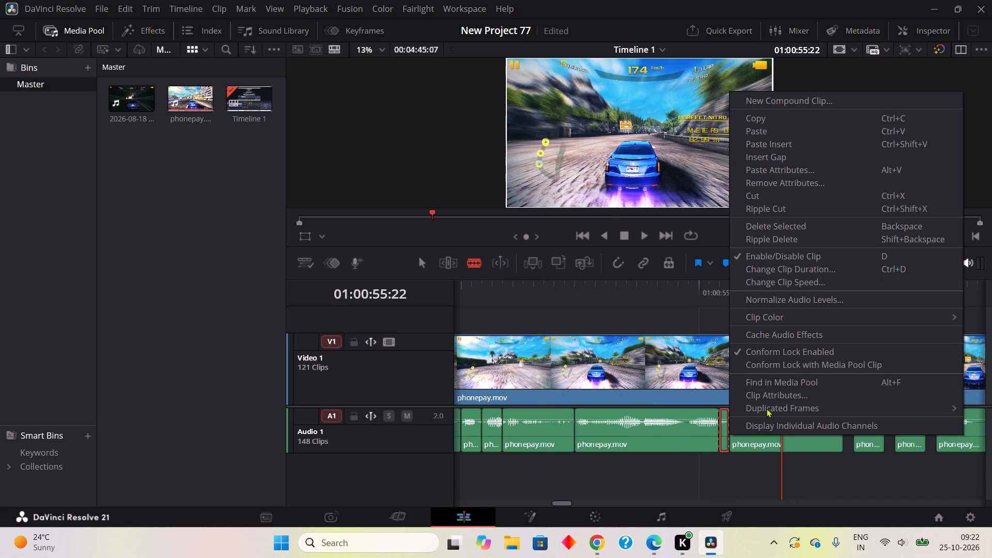
left_click(798, 198)
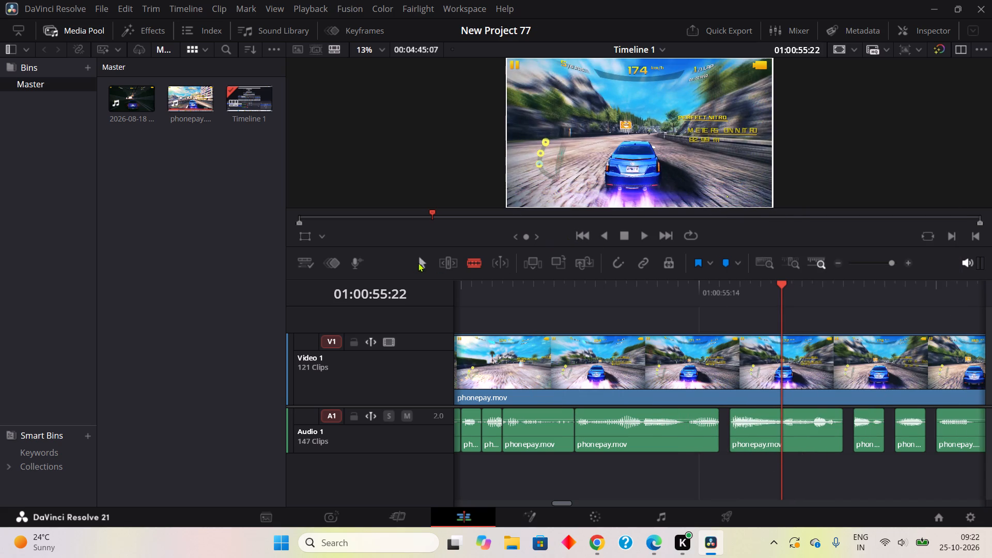
Move the four Audio 1 clips following the 01:00:55:16, 01:00:56:04, 01:00:56:08 and 01:00:56:12 cuts earlier against their preceding clips, closing all four gaps.
left_click(424, 260)
left_click_drag(767, 435, 751, 433)
left_click_drag(871, 432, 857, 436)
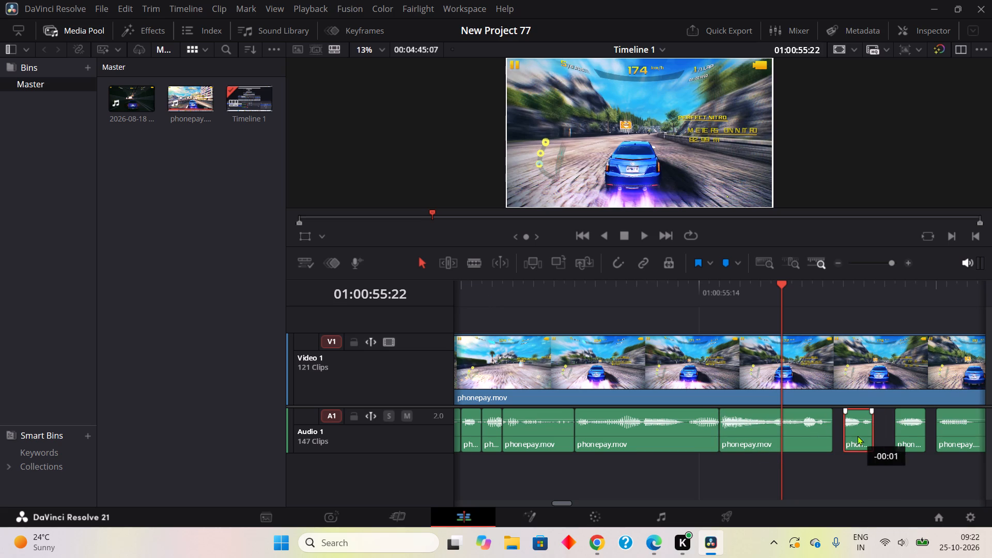
left_click_drag(857, 436, 847, 438)
left_click_drag(909, 432, 868, 439)
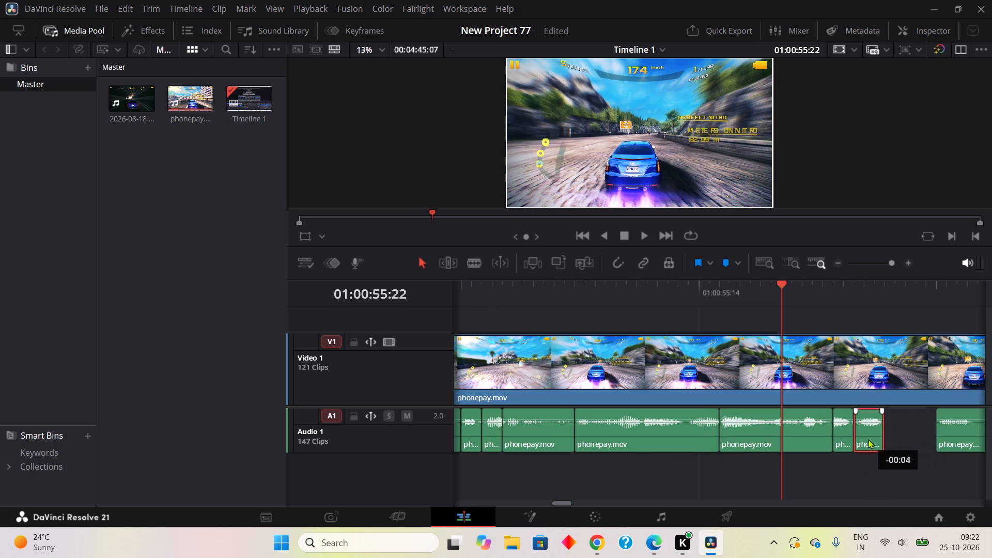
left_click_drag(868, 439, 872, 440)
left_click_drag(970, 432, 928, 436)
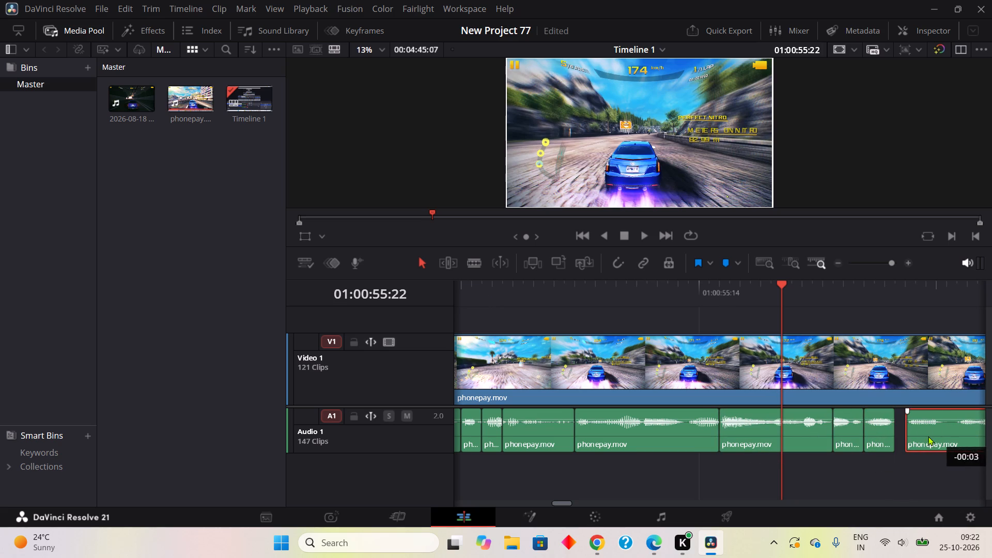
left_click_drag(928, 436, 920, 436)
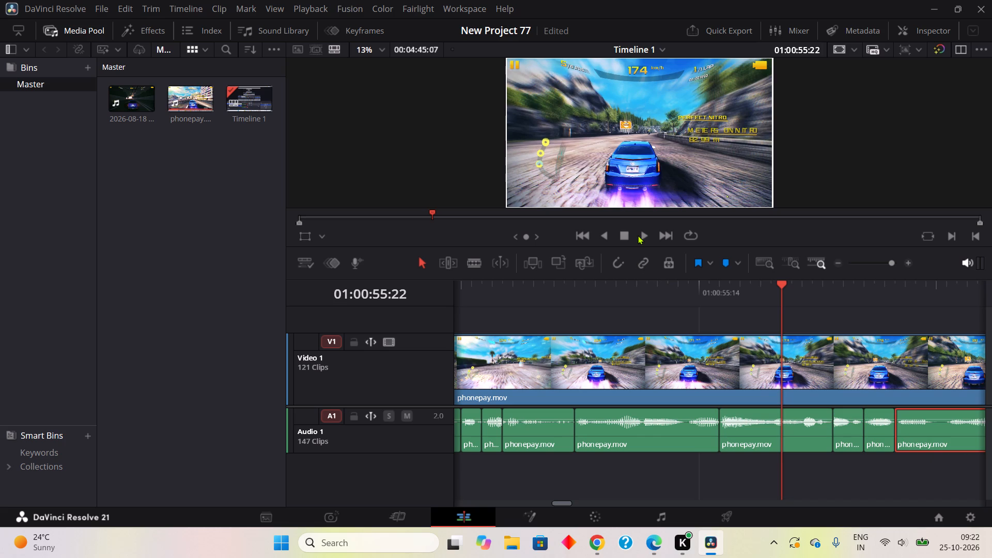
Blade out the one-frame silent Audio 1 piece from 01:00:56:13 to 01:00:56:14 and remove it with Cut.
left_click(638, 235)
left_click(628, 235)
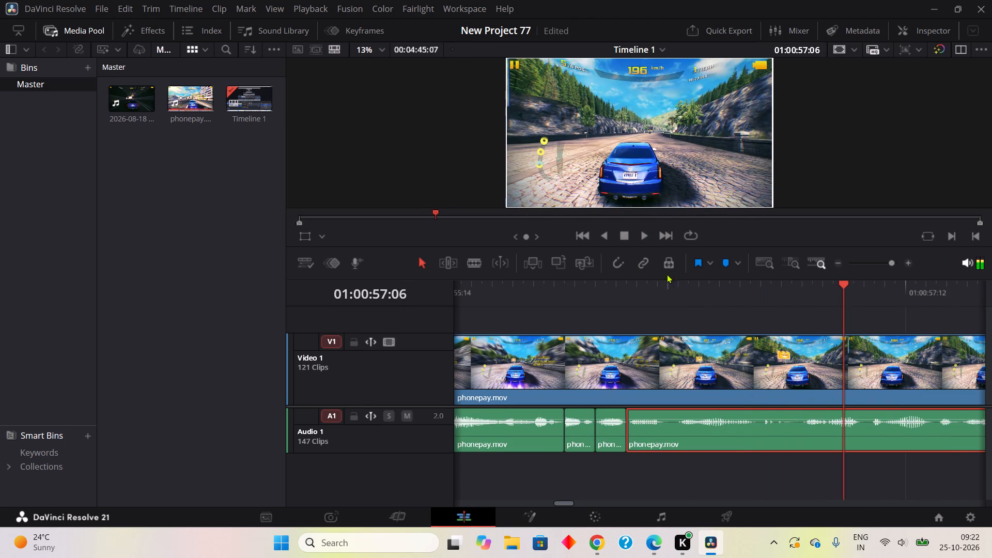
left_click(475, 265)
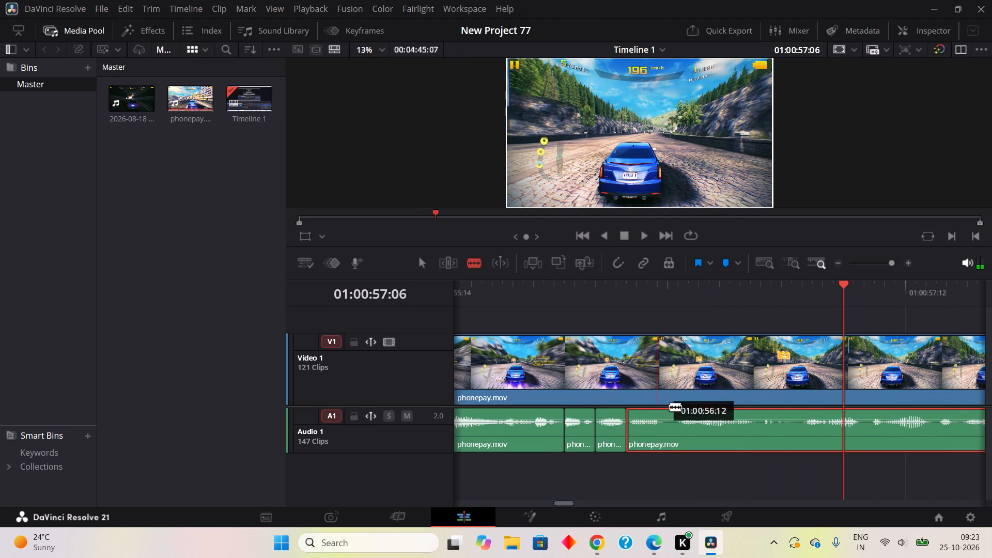
left_click(672, 433)
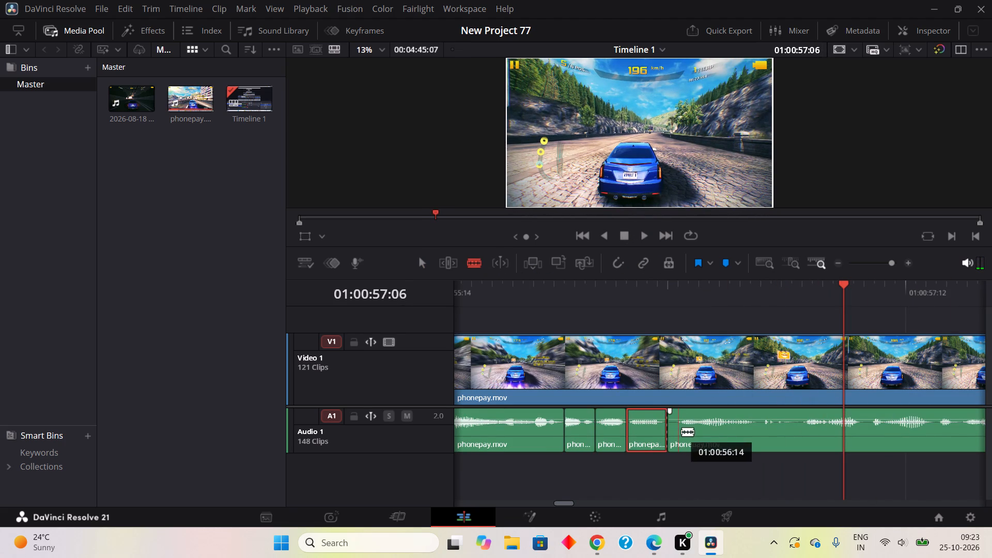
left_click(681, 431)
right_click(675, 434)
left_click(734, 198)
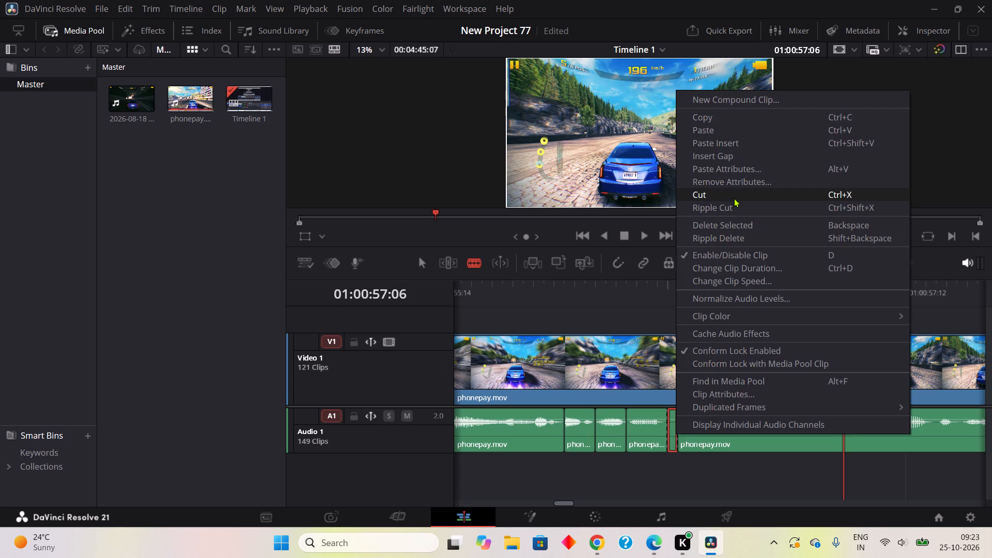
Blade out the one-frame silent Audio 1 piece from 01:00:57:01 to 01:00:57:02 and remove it with Cut.
left_click(793, 431)
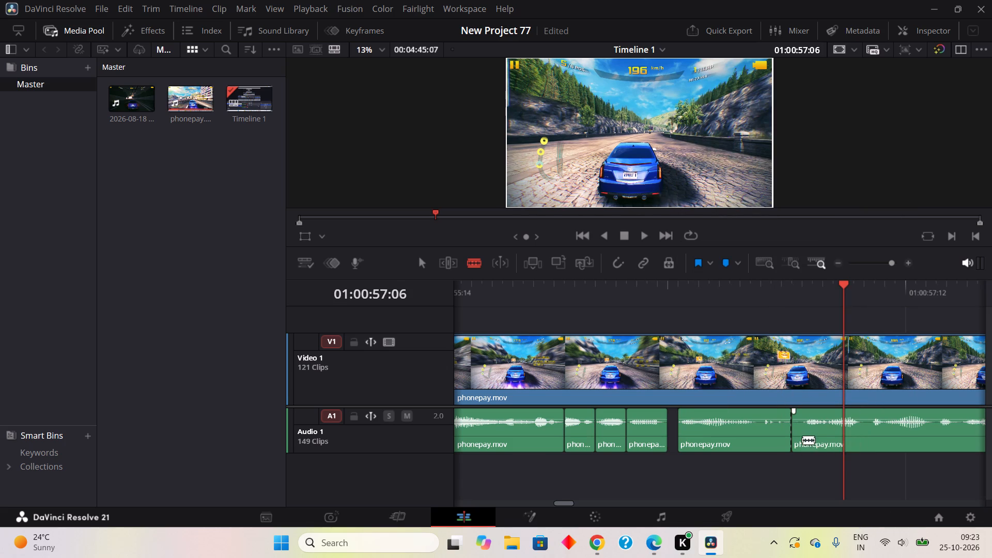
left_click(808, 441)
right_click(799, 441)
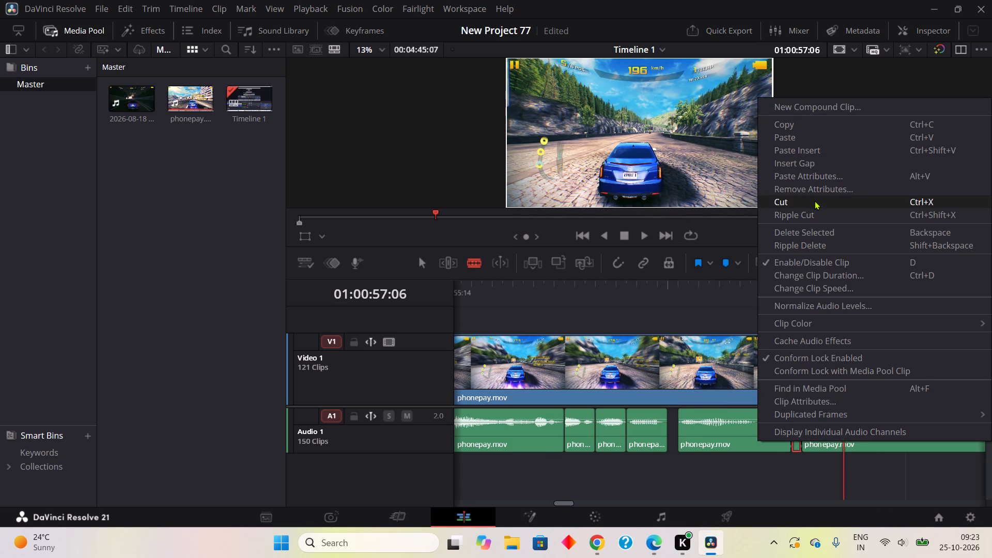
left_click(814, 200)
Blade out the two-frame silent Audio 1 piece from 01:00:57:07 to 01:00:57:09 and remove it with Cut.
left_click(864, 437)
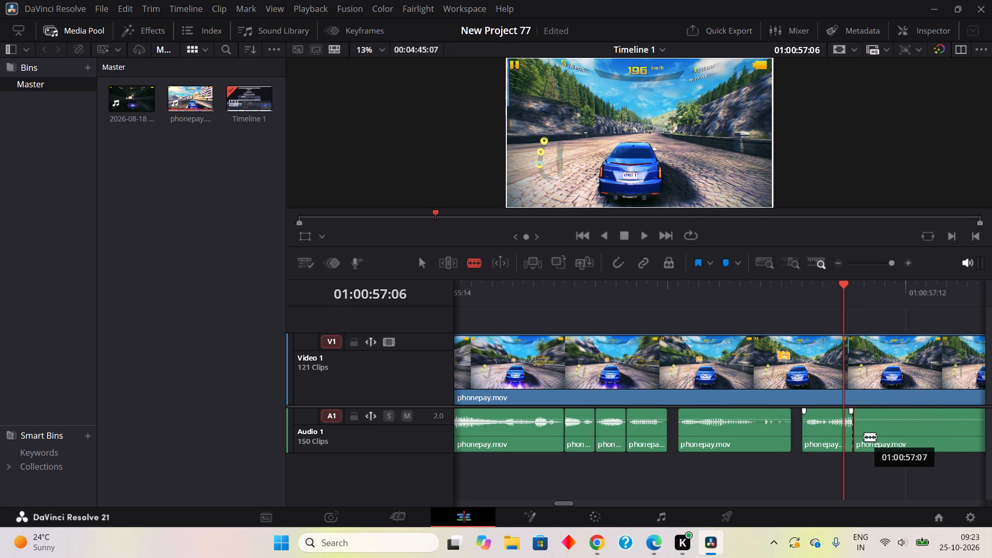
left_click(880, 434)
right_click(869, 438)
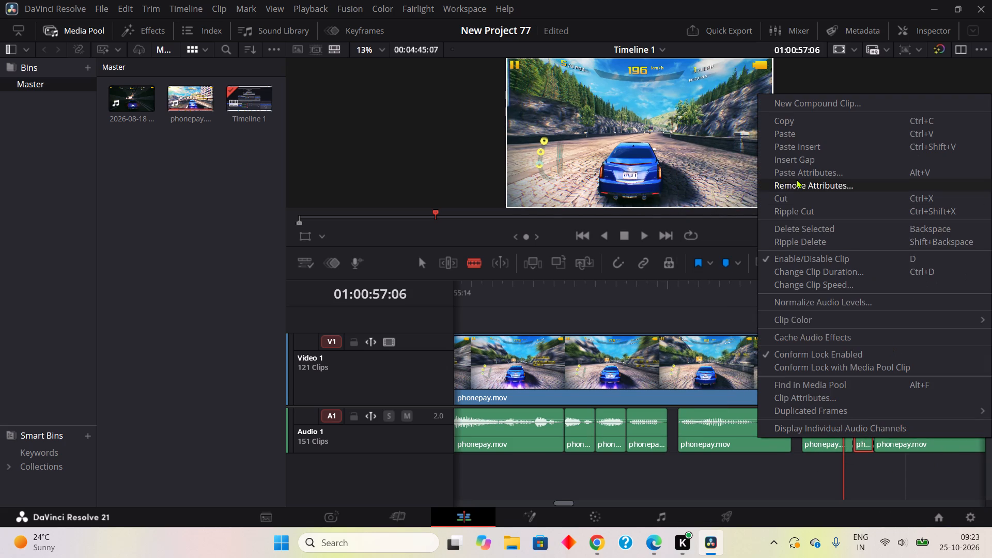
left_click(798, 200)
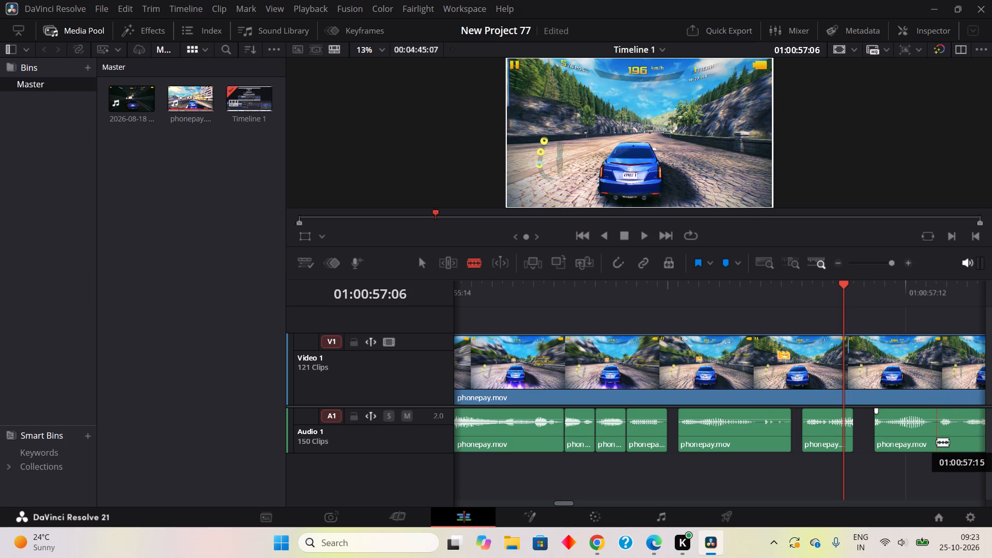
Blade out the one-frame silent Audio 1 piece from 01:00:57:14 to 01:00:57:15 and remove it without rippling.
left_click(933, 436)
left_click(944, 433)
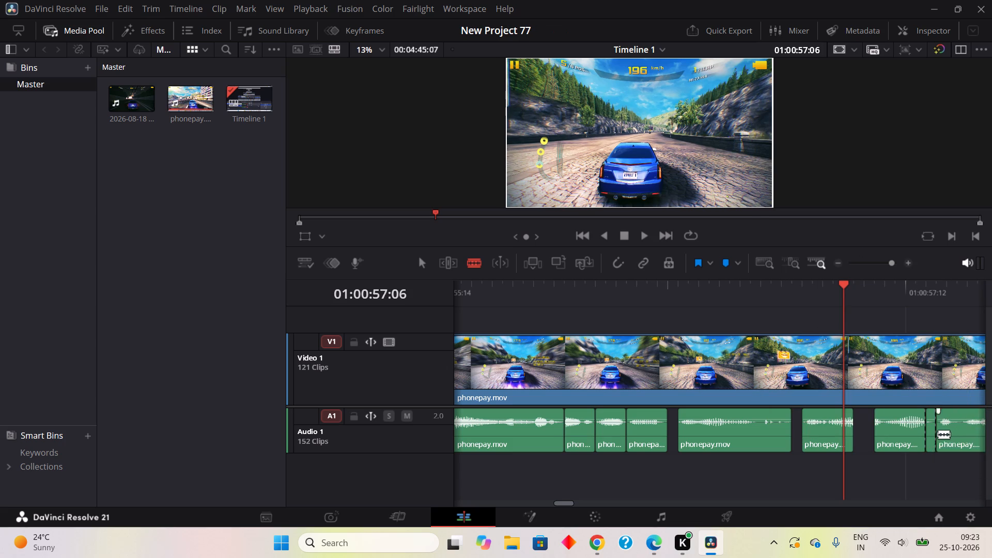
right_click(933, 436)
double_click(834, 315)
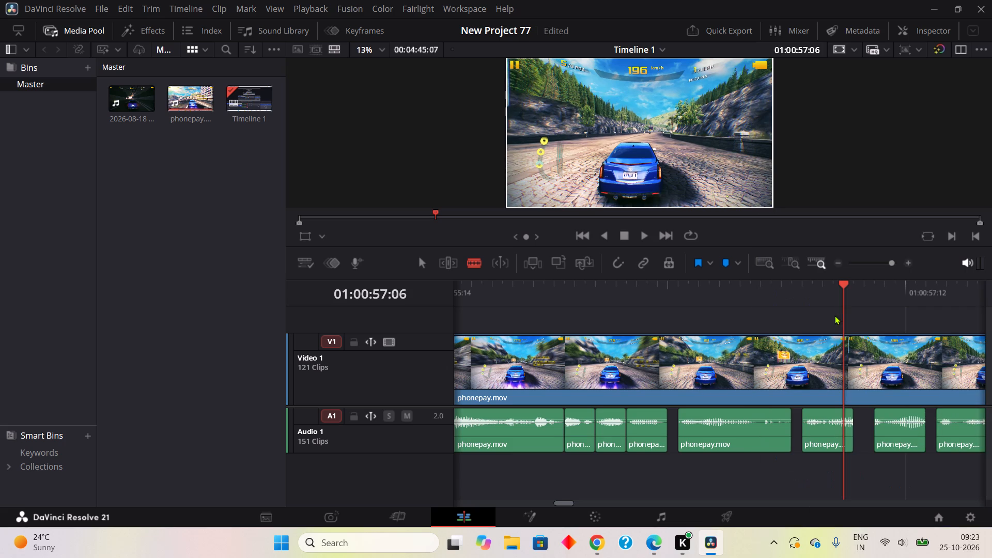
Move the four Audio 1 clips following the 01:00:56:13, 01:00:57:01, 01:00:57:07 and 01:00:57:14 cuts earlier against their preceding clips, closing all four gaps.
left_click(423, 267)
left_click_drag(716, 434, 700, 434)
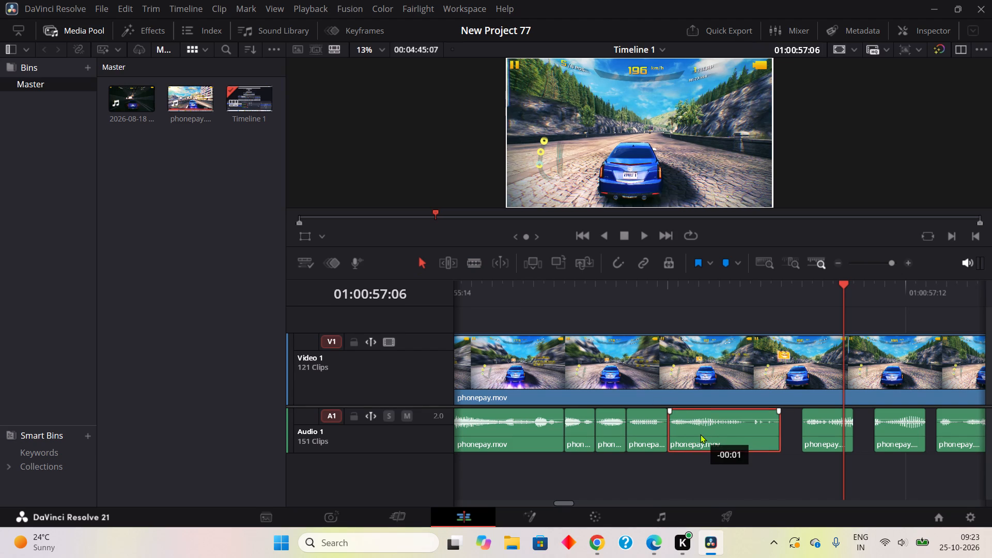
left_click_drag(819, 436, 784, 441)
left_click_drag(901, 438, 851, 439)
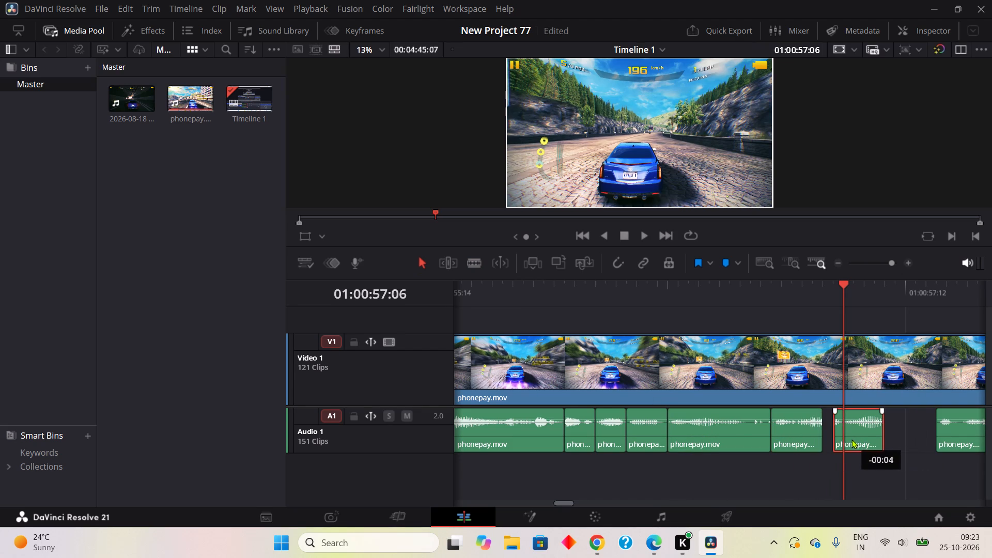
left_click_drag(851, 439, 844, 440)
left_click_drag(964, 431, 921, 435)
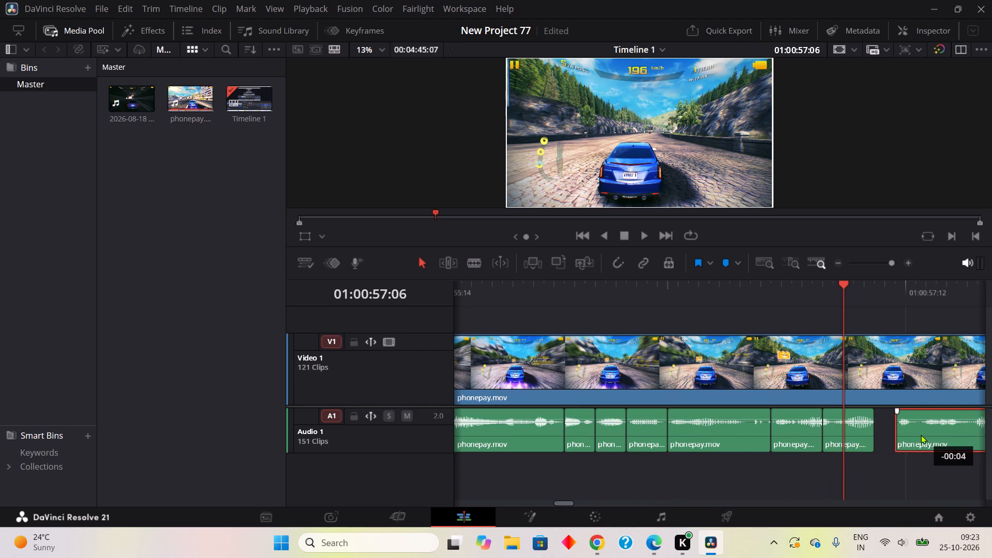
left_click_drag(921, 435, 902, 434)
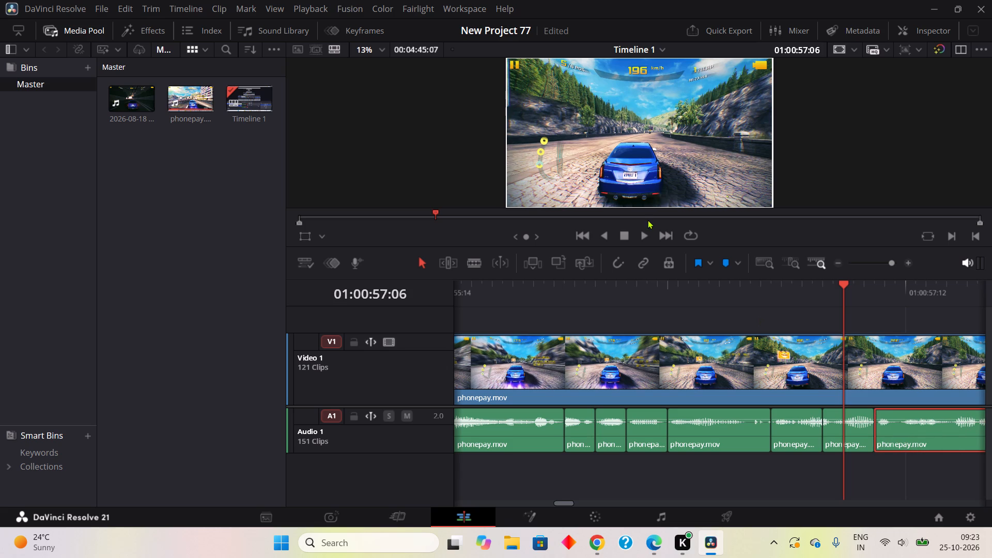
Blade out the one-frame silent Audio 1 piece from 01:00:57:11 to 01:00:57:12 and remove it with Cut.
left_click(639, 236)
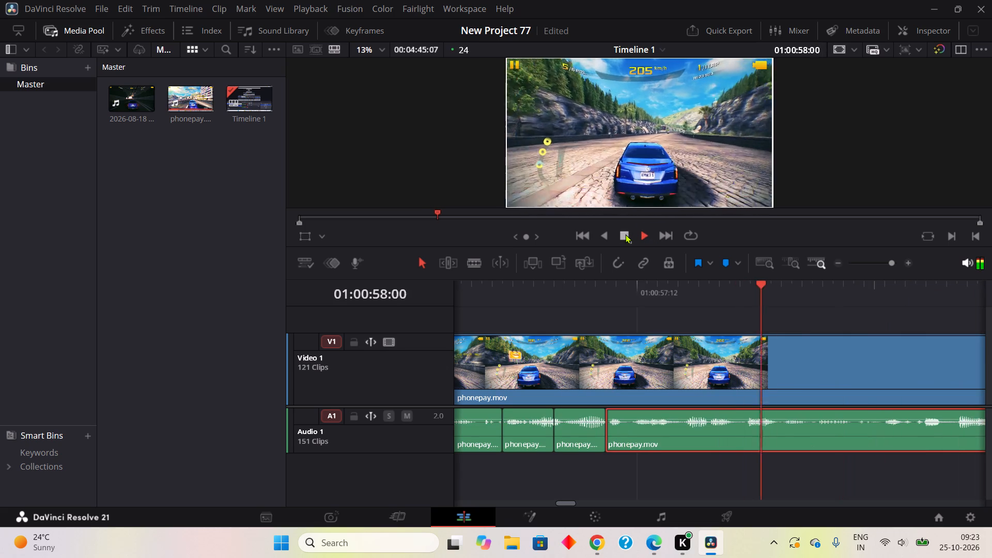
left_click(625, 234)
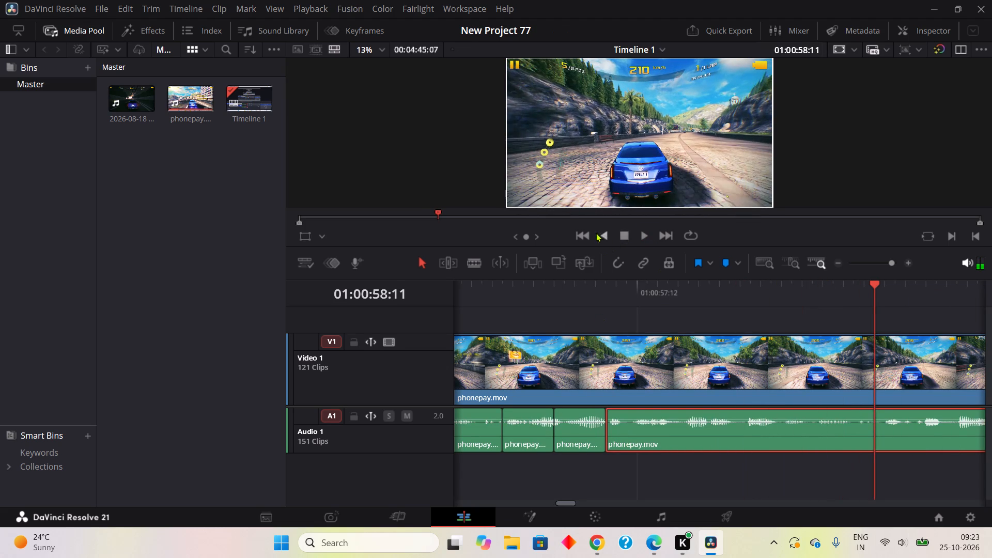
left_click(484, 263)
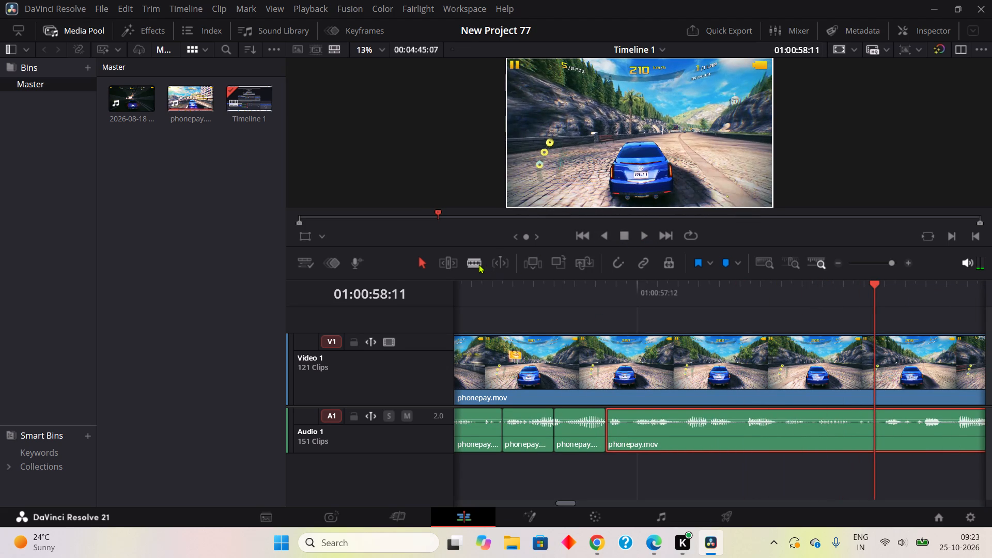
left_click(478, 264)
left_click(631, 438)
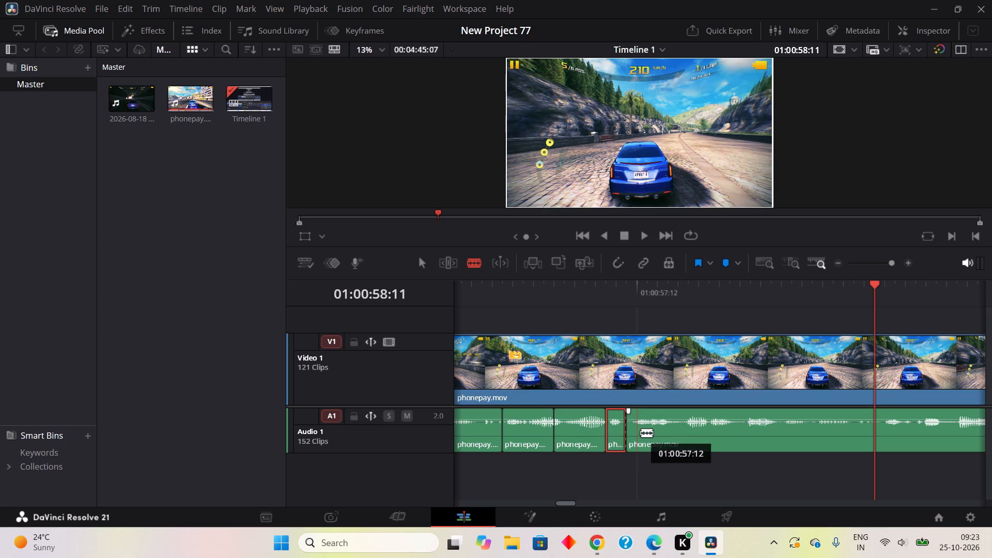
left_click(641, 432)
right_click(633, 436)
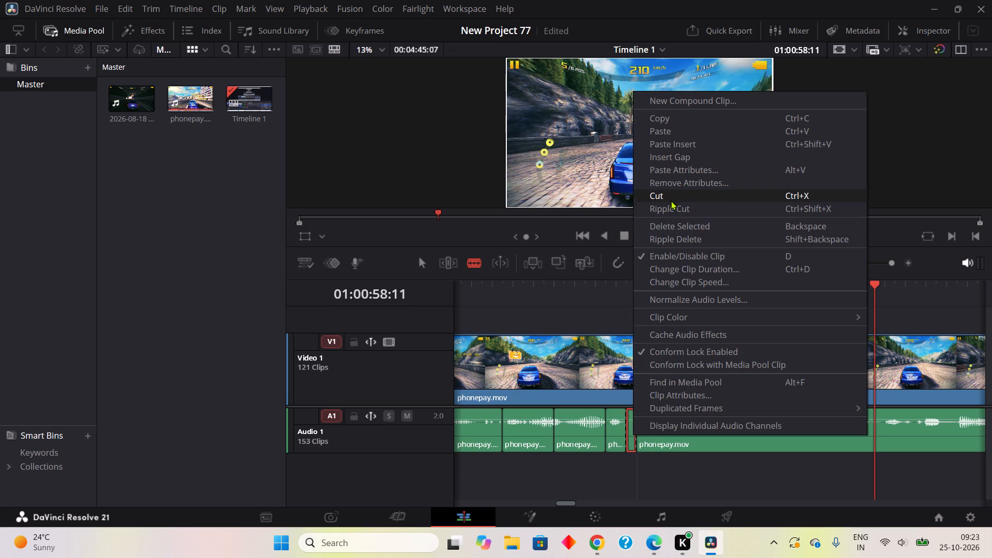
left_click(666, 197)
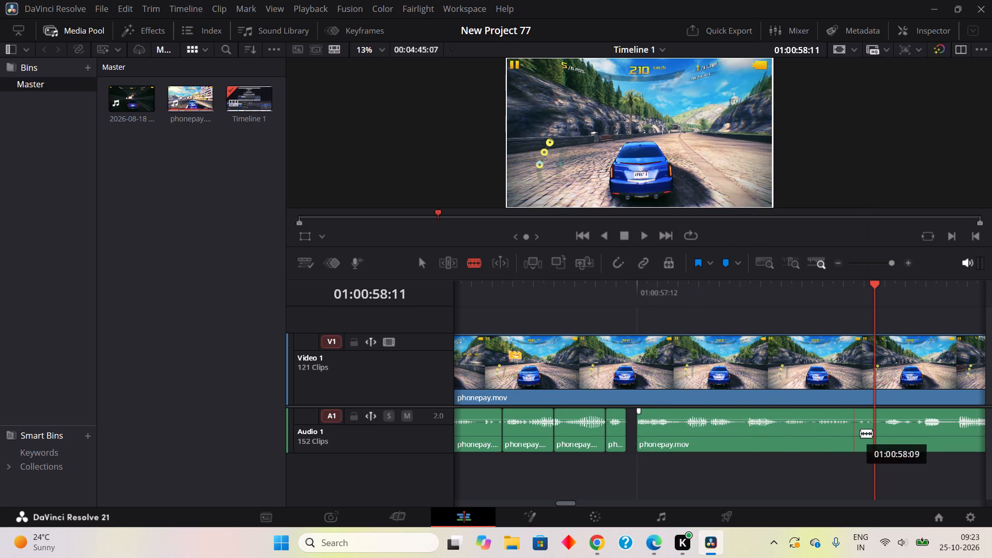
Blade out the three-frame silent Audio 1 piece from 01:00:58:09 to 01:00:58:12 and remove it with Cut.
left_click(857, 436)
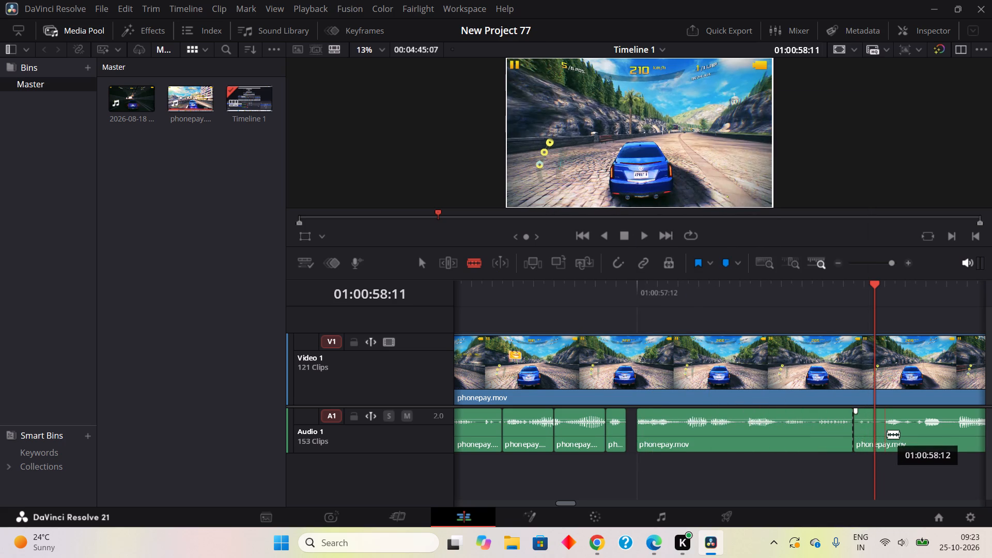
left_click(887, 433)
right_click(873, 436)
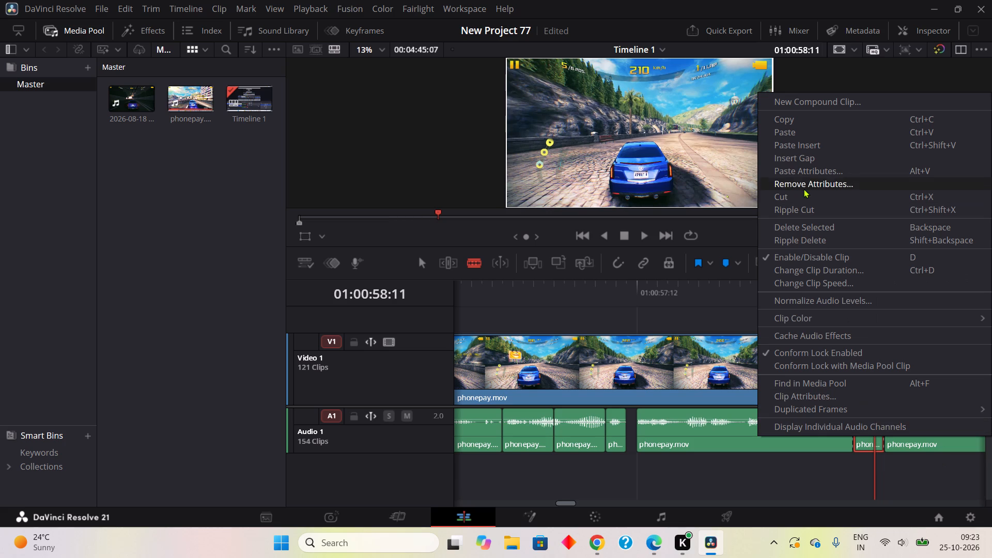
left_click(803, 200)
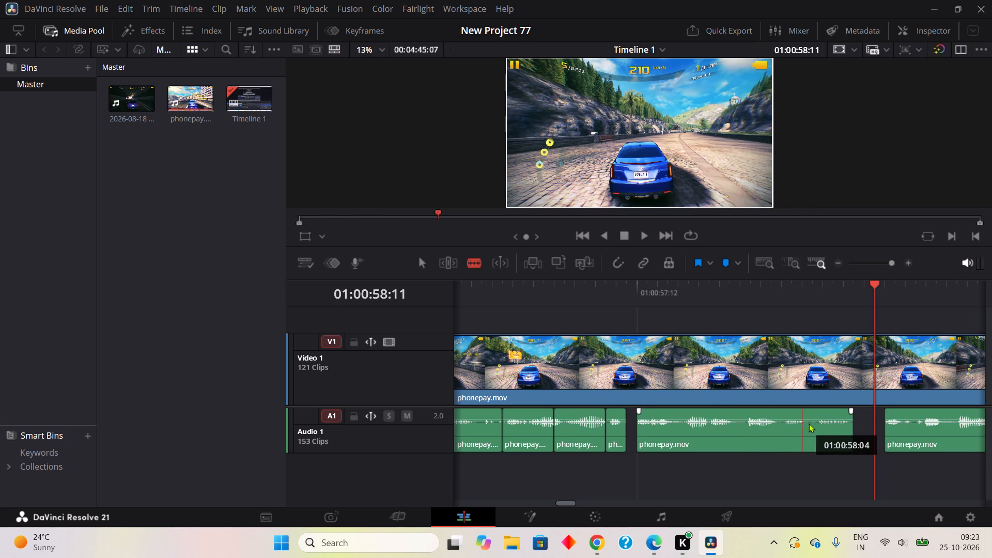
Blade out the one-frame silent Audio 1 piece from 01:00:58:04 to 01:00:58:05 and remove it with Cut.
left_click(809, 423)
left_click(823, 438)
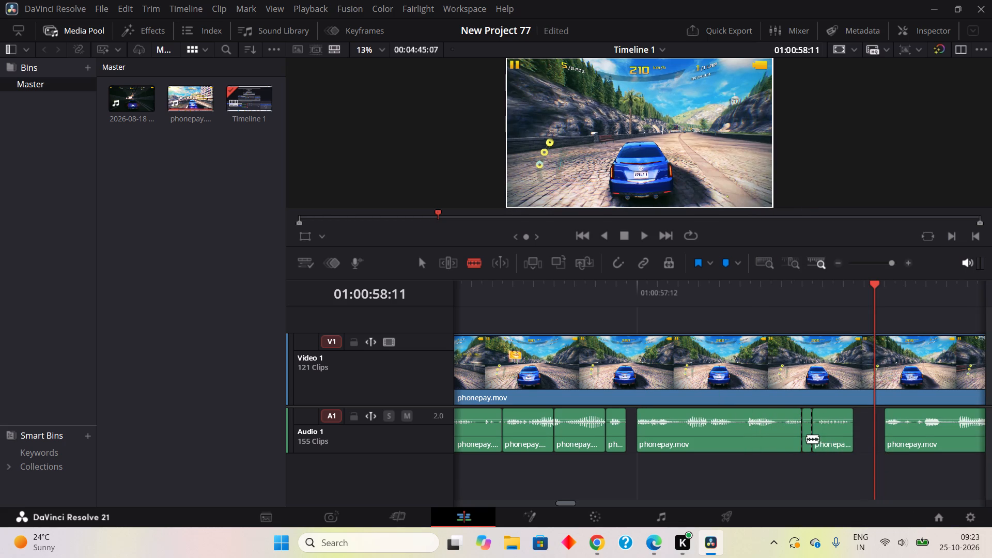
right_click(806, 439)
left_click(799, 203)
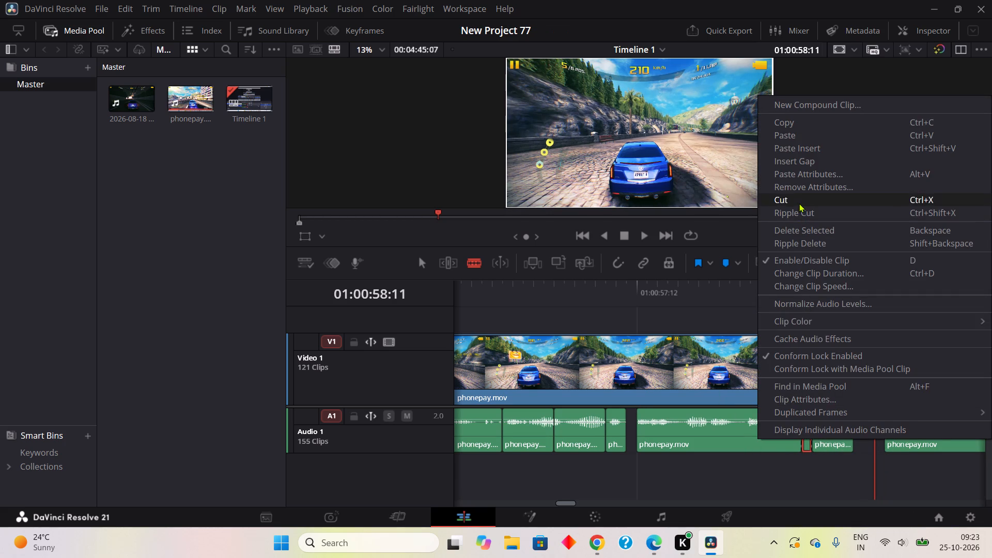
Move the three Audio 1 clips following the 01:00:57:11, 01:00:58:04 and 01:00:58:09 cuts earlier against their preceding clips, closing all three gaps.
left_click(420, 261)
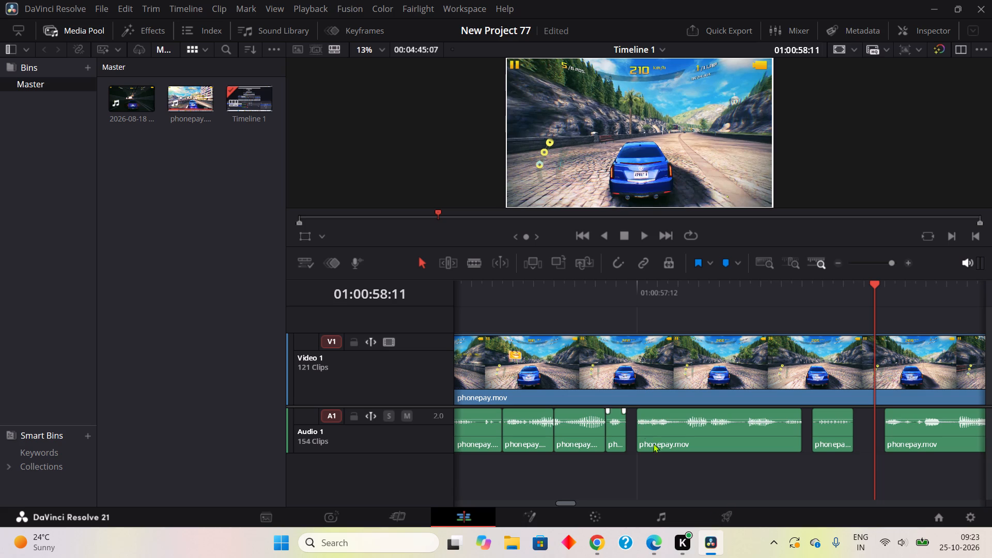
left_click_drag(714, 434, 699, 437)
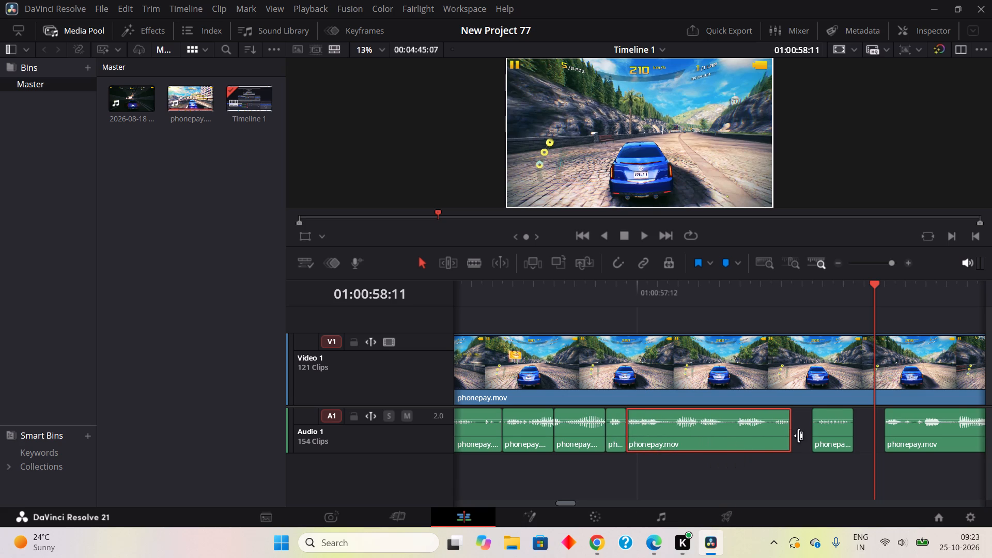
left_click_drag(824, 439, 801, 448)
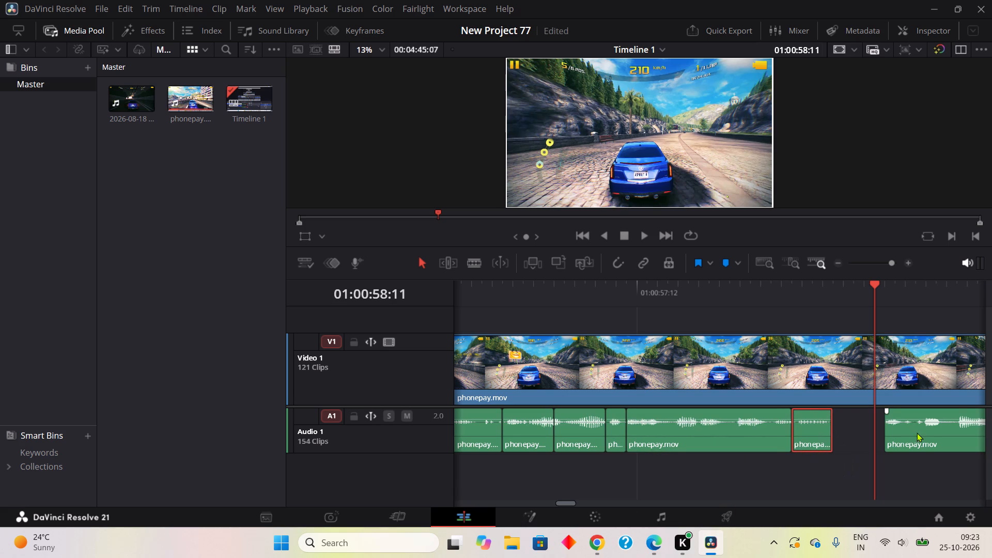
left_click_drag(921, 433, 861, 440)
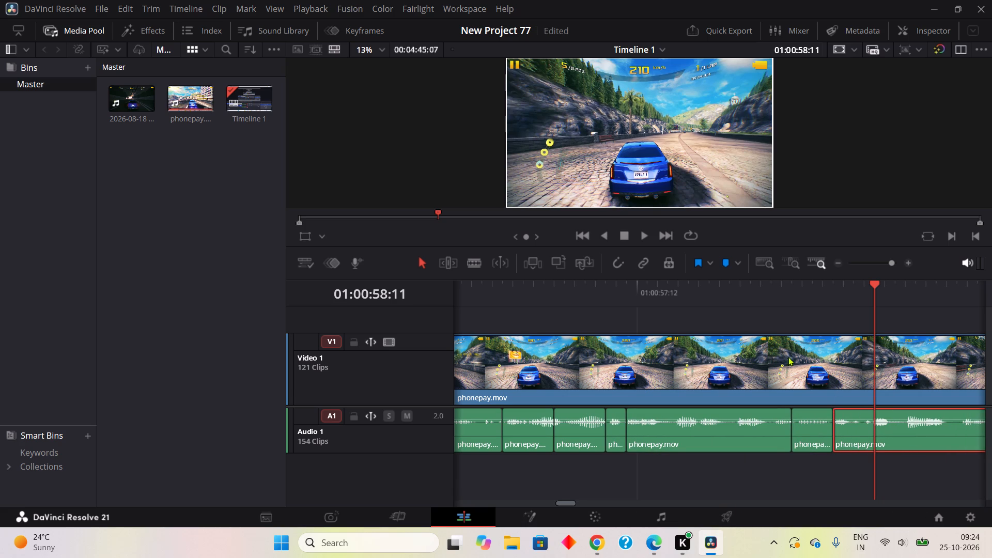
Blade out the two-frame silent Audio 1 piece from 01:00:58:12 to 01:00:58:14 and remove it with Cut.
left_click(477, 262)
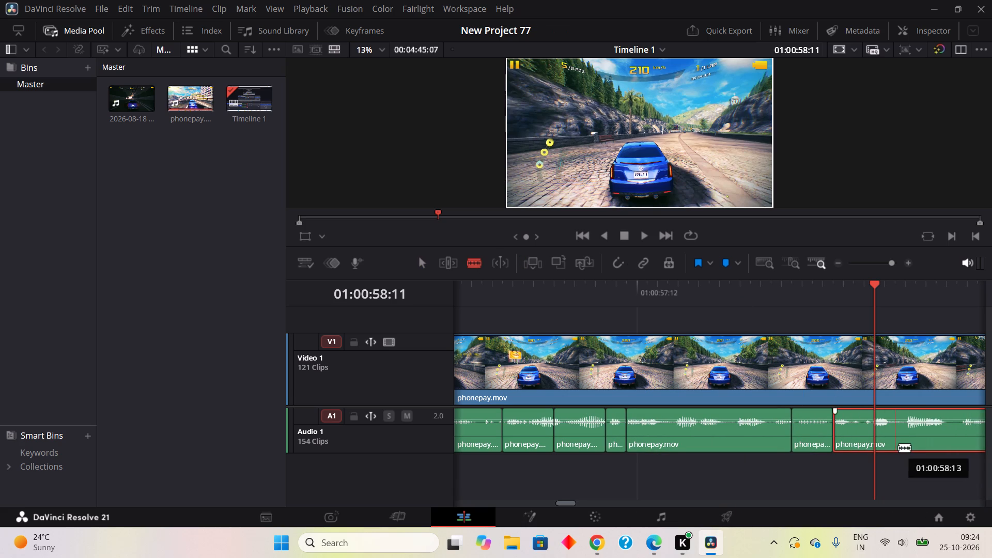
left_click(894, 440)
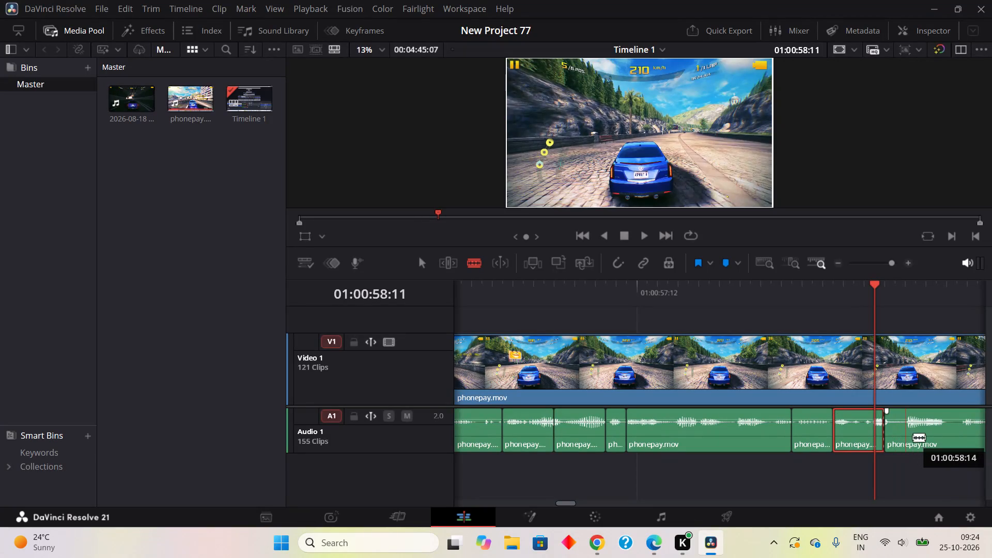
left_click(913, 437)
right_click(901, 437)
left_click(830, 199)
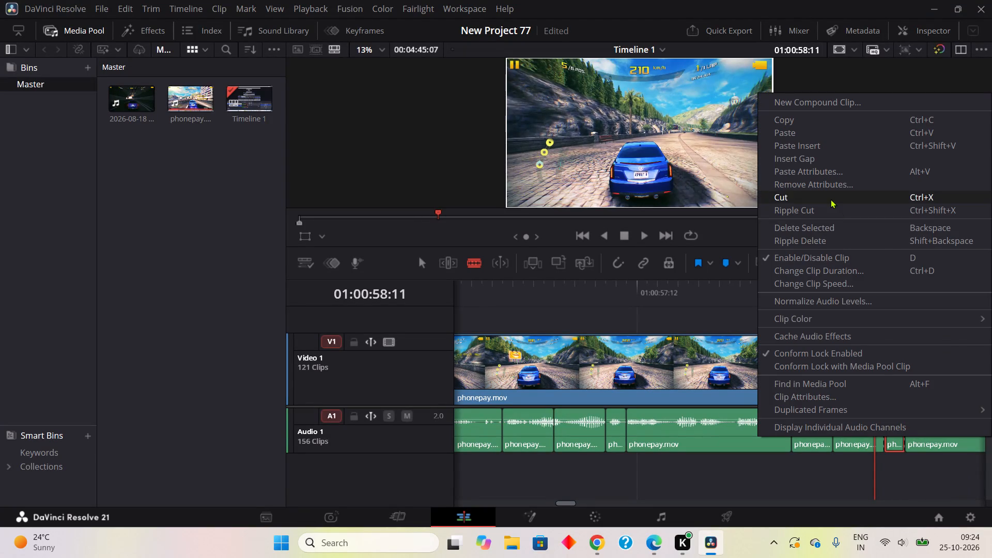
Blade out the two-frame silent Audio 1 piece from 01:00:58:18 to 01:00:58:20 and remove it with Cut.
left_click(947, 432)
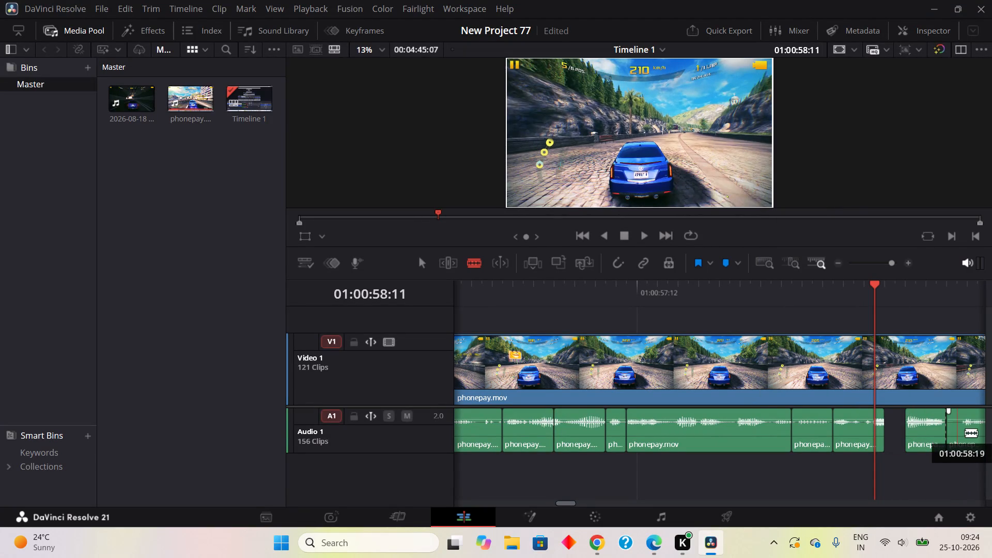
left_click(968, 433)
right_click(958, 435)
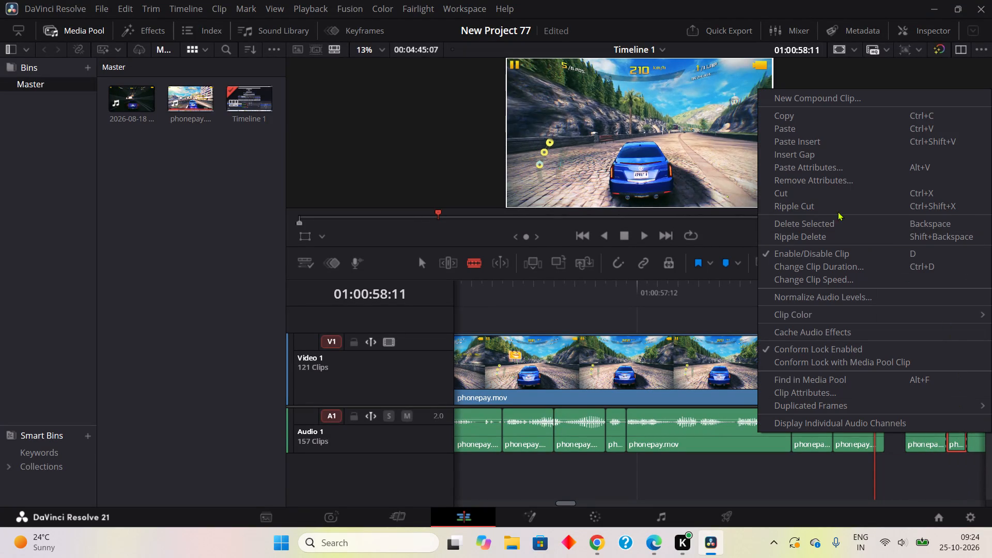
left_click(821, 195)
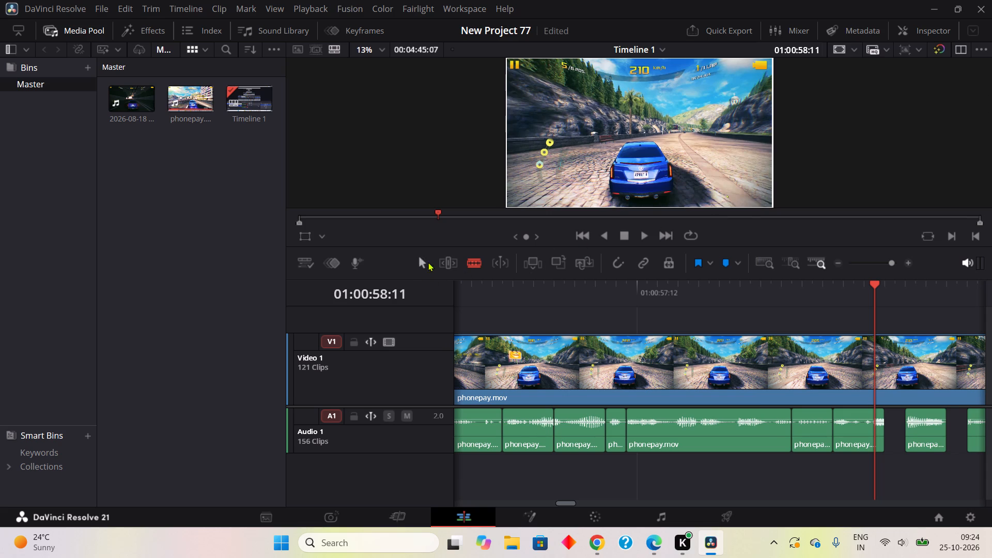
Move the two Audio 1 clips following the 01:00:58:12 and 01:00:58:18 cuts earlier against their preceding clips, closing both gaps.
left_click(415, 265)
left_click_drag(924, 431, 917, 432)
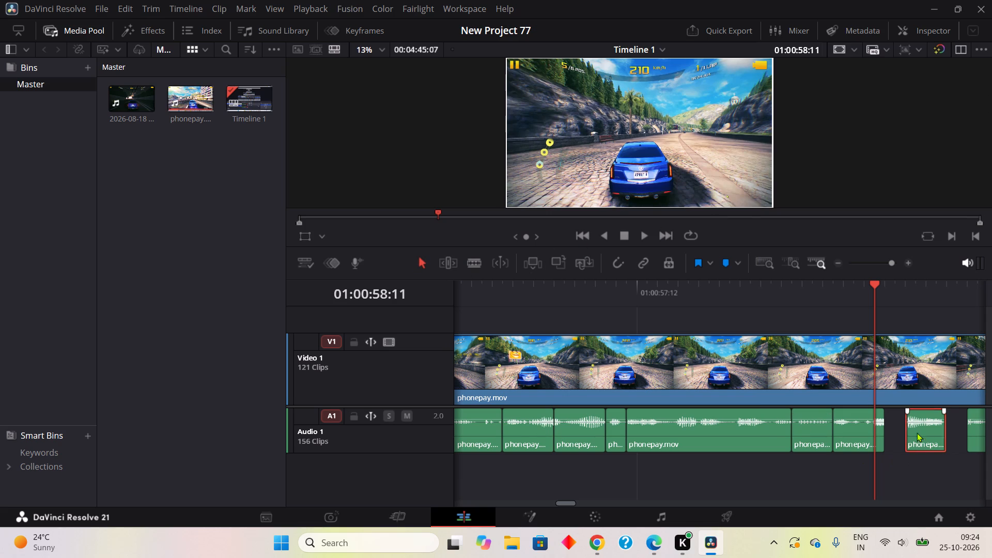
left_click_drag(917, 432, 902, 442)
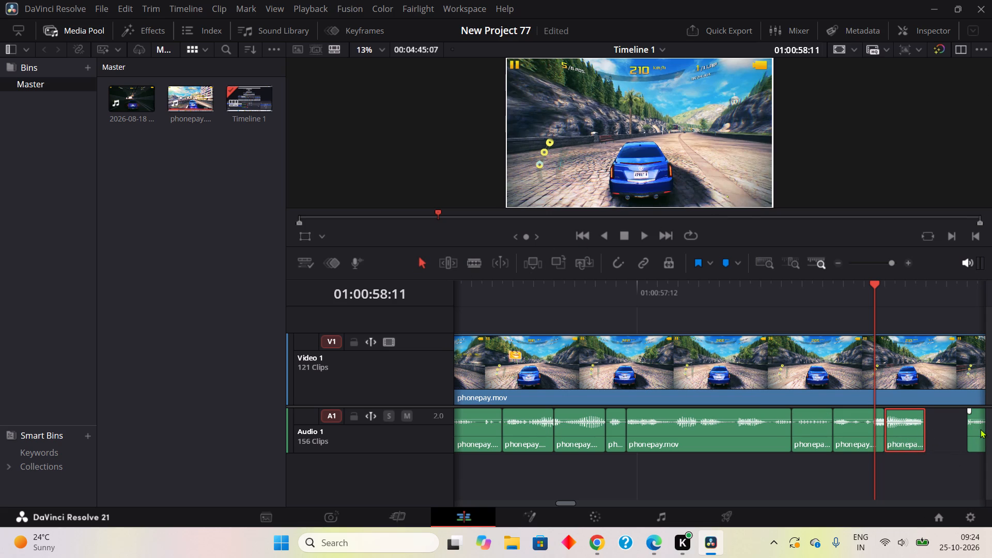
left_click_drag(980, 429, 832, 438)
left_click(626, 237)
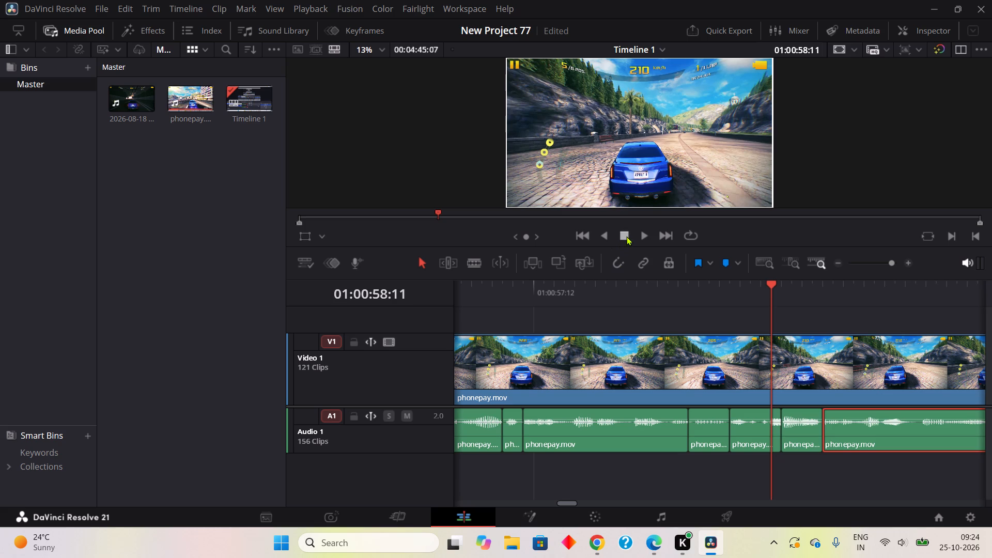
Remove the two-frame silent Audio 1 piece from 01:00:59:00 to 01:00:59:02 with Blade and Cut, and move the following clip earlier to close the gap.
left_click(478, 264)
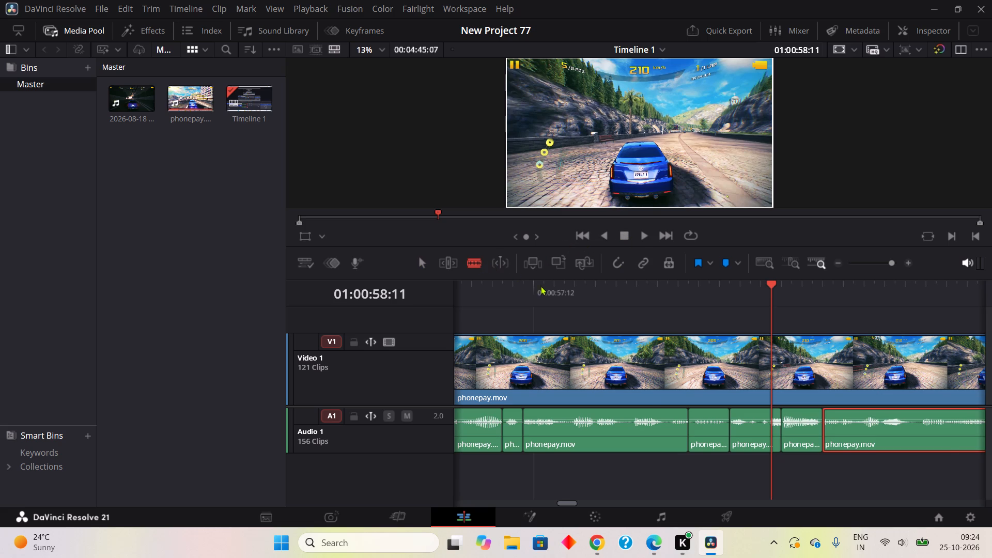
left_click(911, 444)
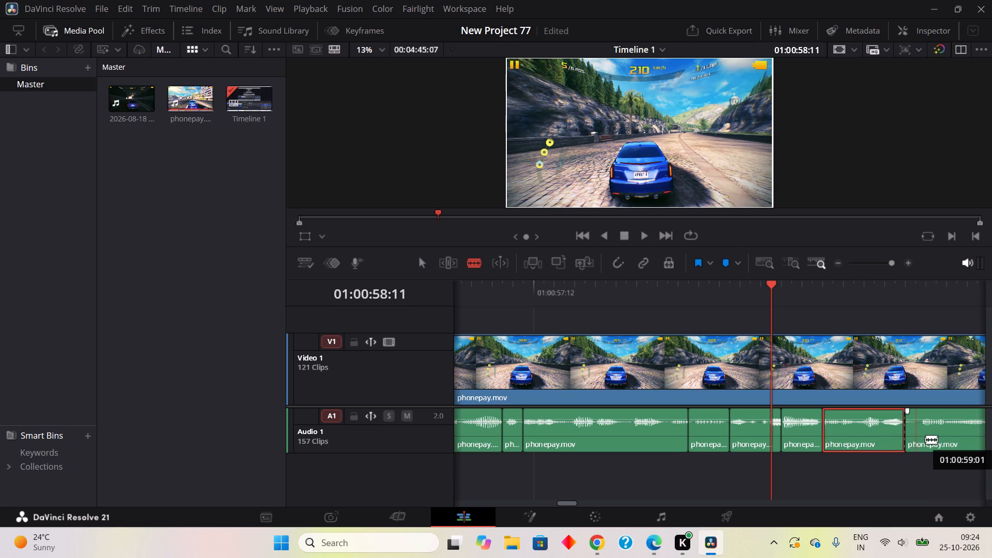
left_click(927, 440)
right_click(925, 439)
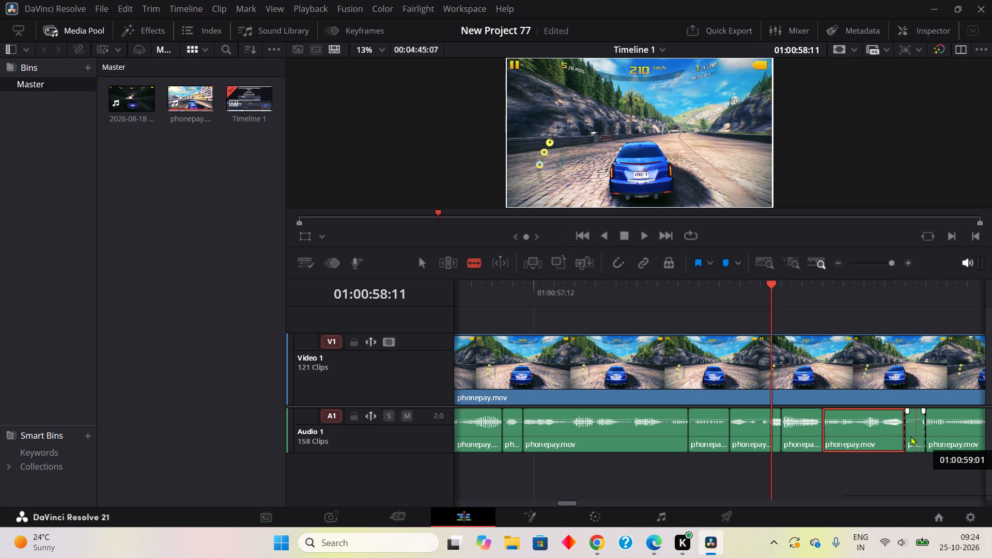
right_click(910, 436)
double_click(880, 195)
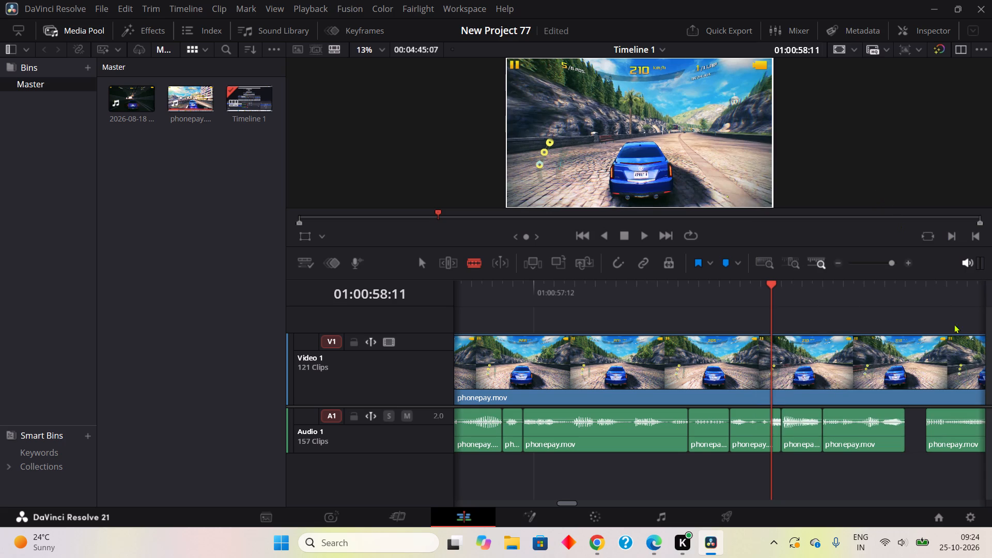
left_click(427, 260)
left_click_drag(962, 437, 952, 438)
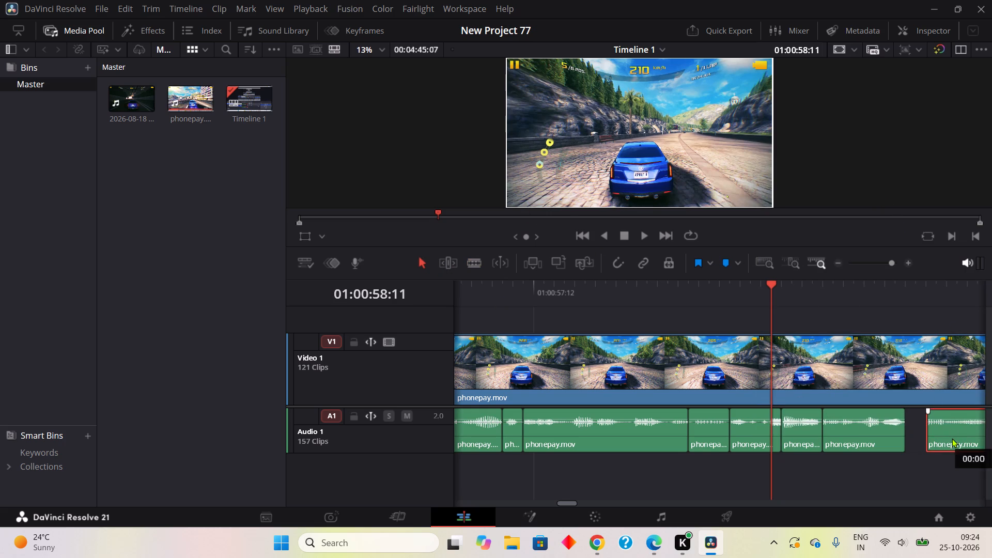
left_click_drag(952, 438, 938, 442)
Play on to about 01:00:59:19, blade out the one-frame silent Audio 1 piece from 01:00:59:11 to 01:00:59:12 and remove it with Cut.
double_click(651, 238)
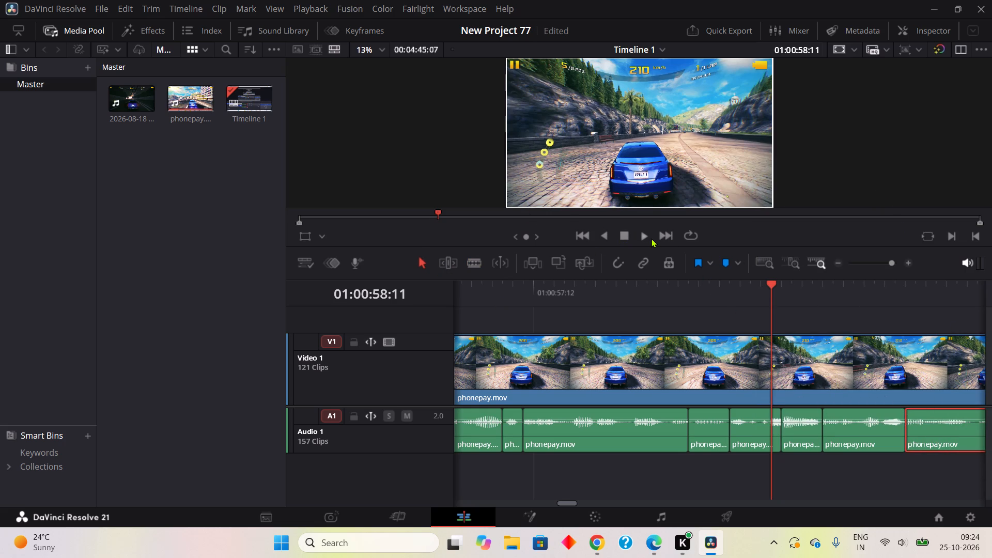
left_click(623, 233)
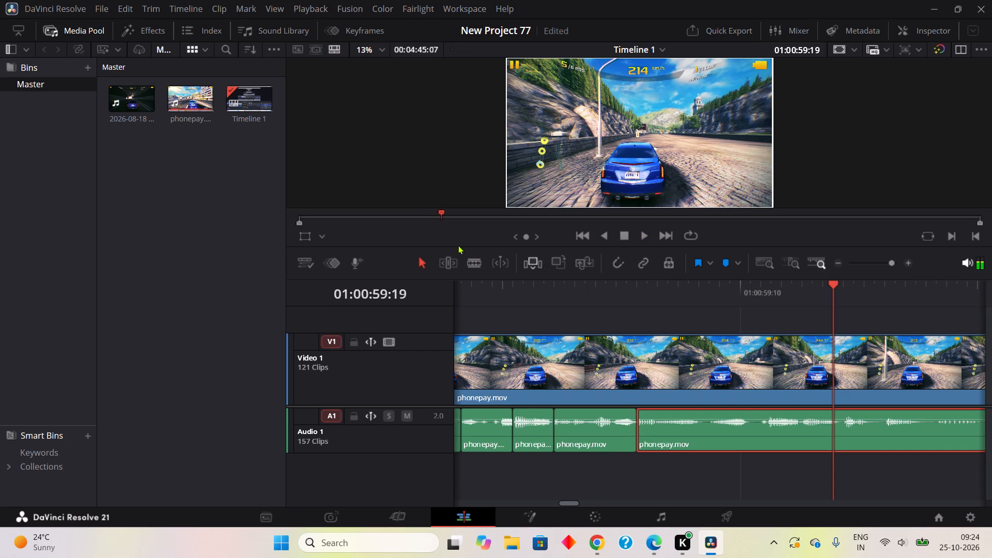
left_click(482, 269)
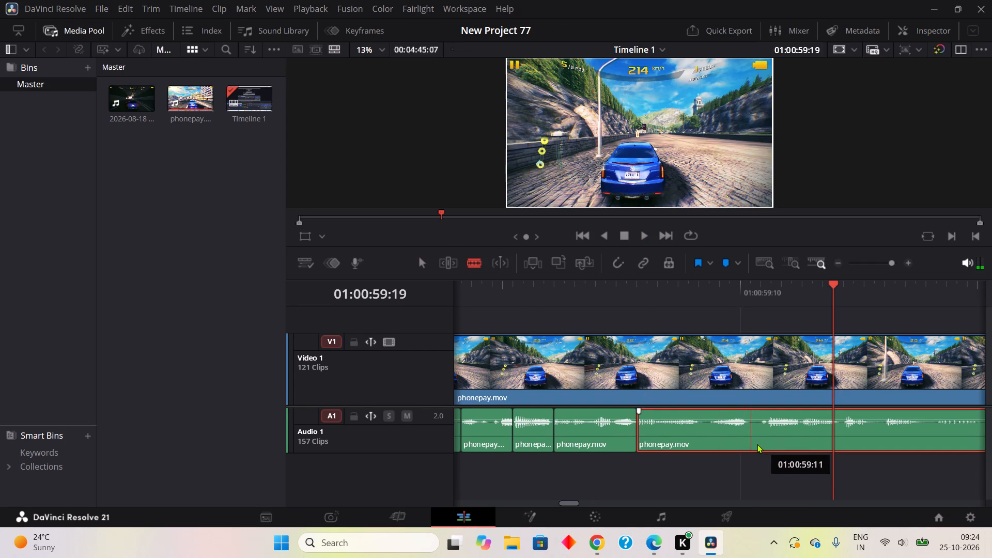
left_click(755, 441)
left_click(764, 436)
right_click(759, 437)
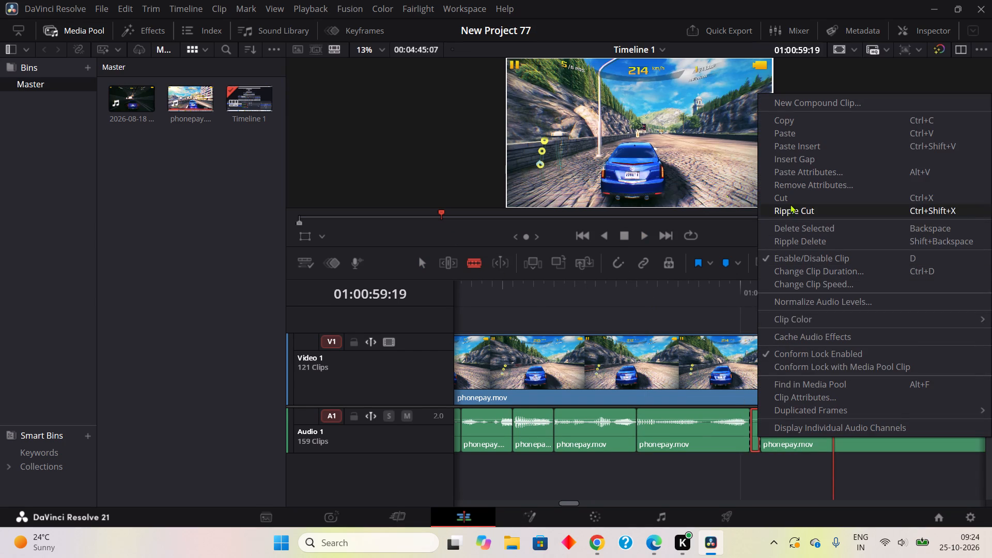
double_click(788, 200)
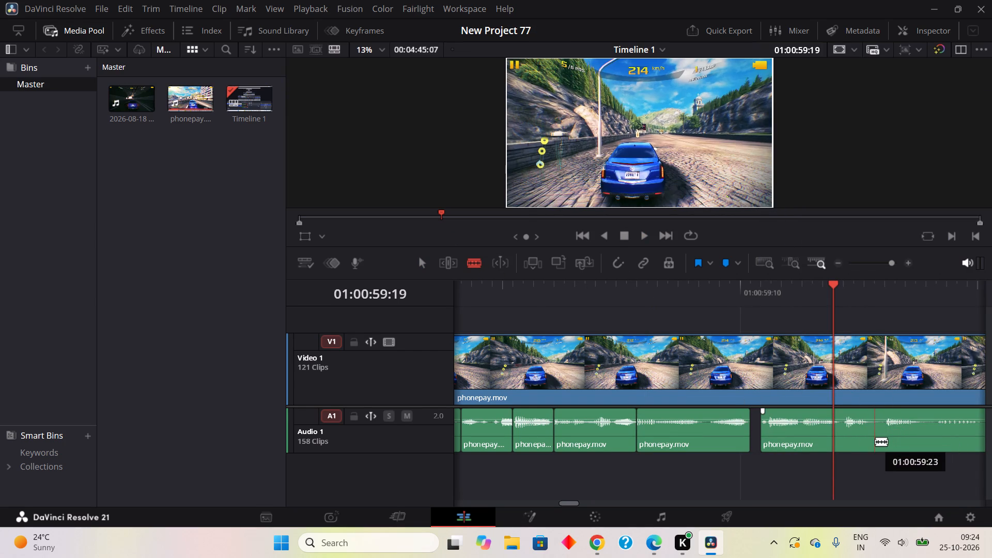
Blade out the one-frame silent Audio 1 piece from 01:00:59:23 to 01:01:00:00 and remove it with Cut.
double_click(875, 441)
left_click(891, 436)
right_click(882, 436)
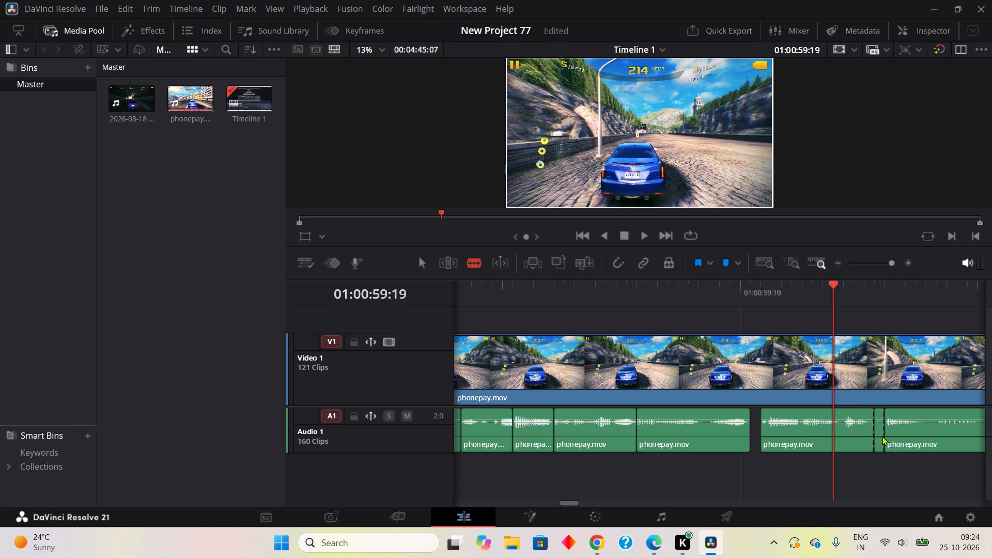
double_click(812, 196)
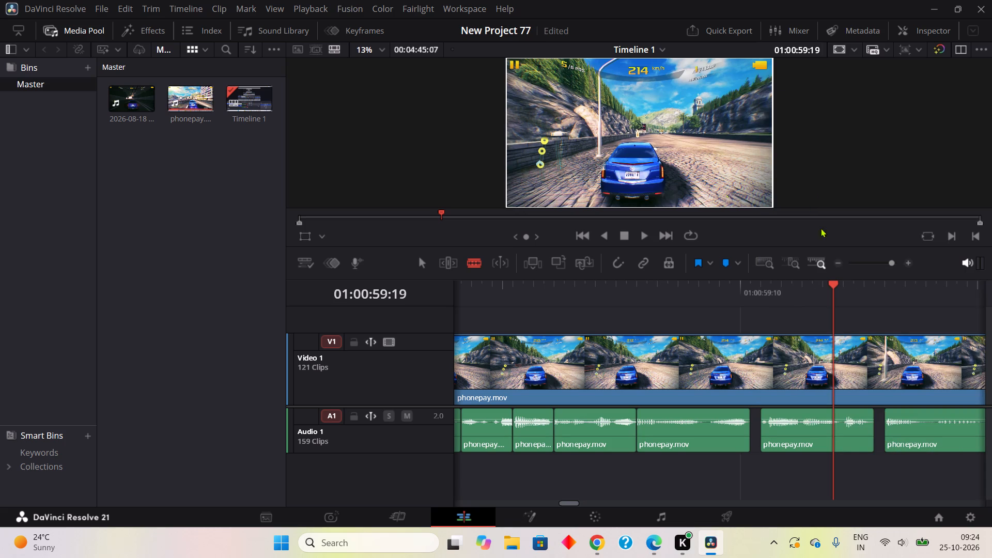
Blade out the two-frame silent Audio 1 piece from 01:01:00:03 to 01:01:00:05 and remove it with Cut.
left_click(923, 437)
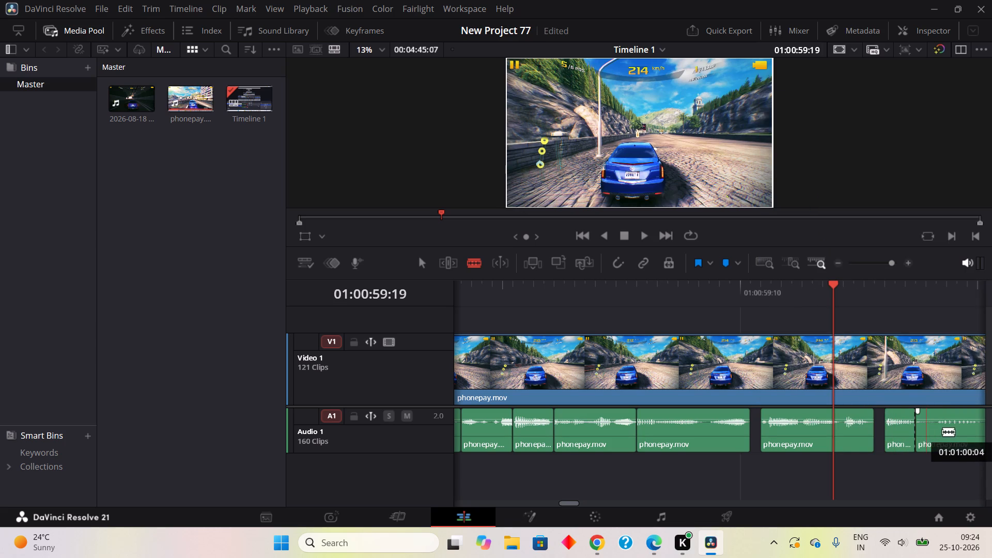
left_click(943, 435)
right_click(928, 434)
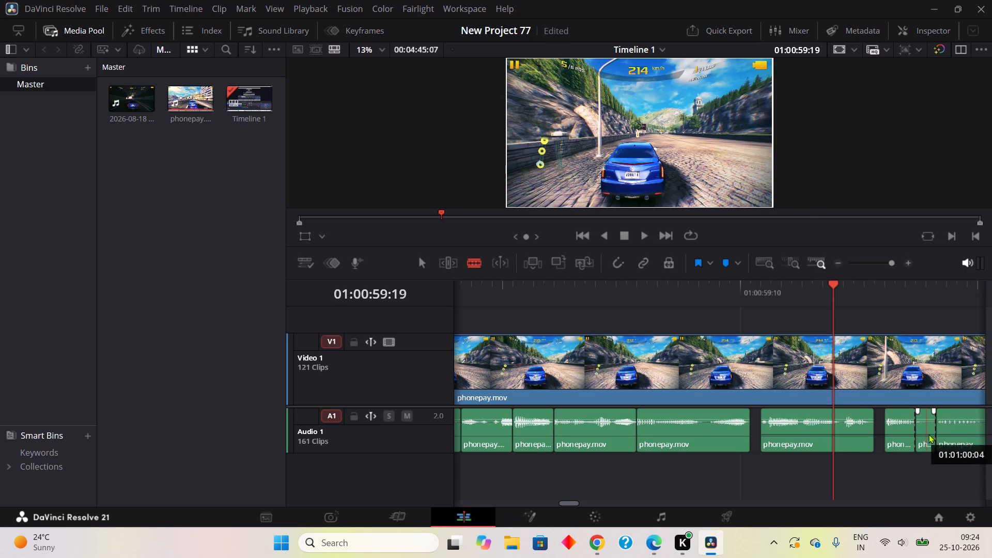
left_click(808, 189)
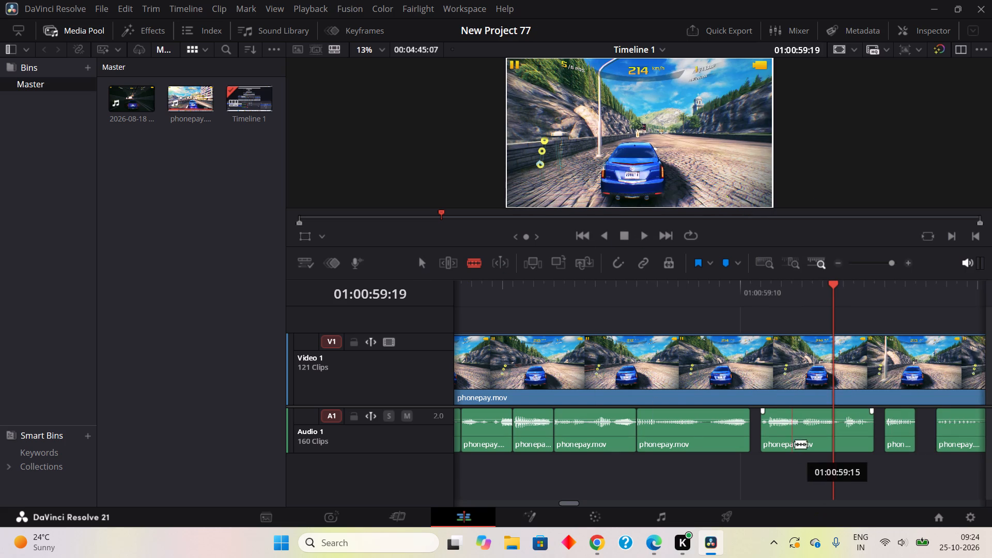
Move the three Audio 1 clips following the 01:00:59:11, 01:00:59:23 and 01:01:00:03 cuts earlier against their preceding clips, closing all three gaps.
left_click_drag(794, 432, 786, 432)
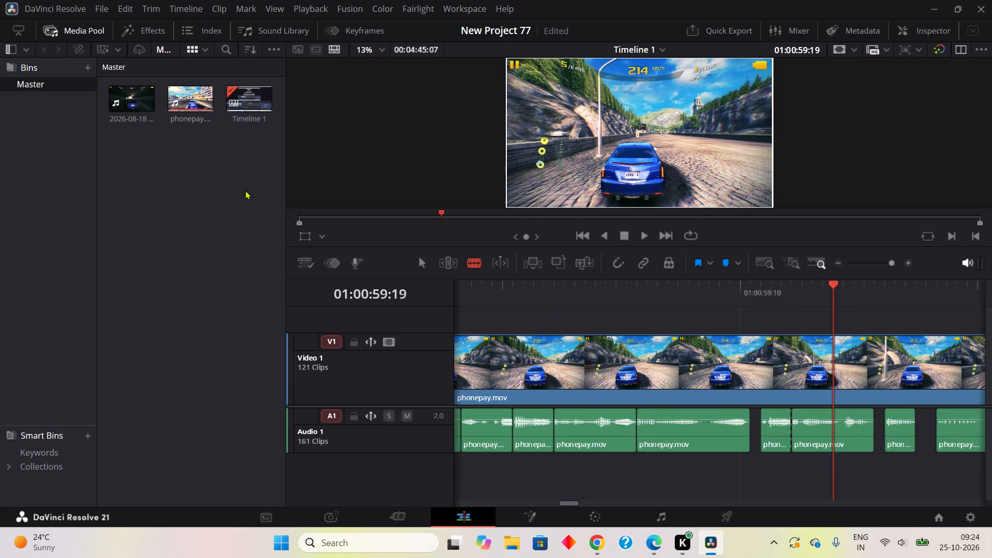
double_click(425, 264)
key("ctrl+z")
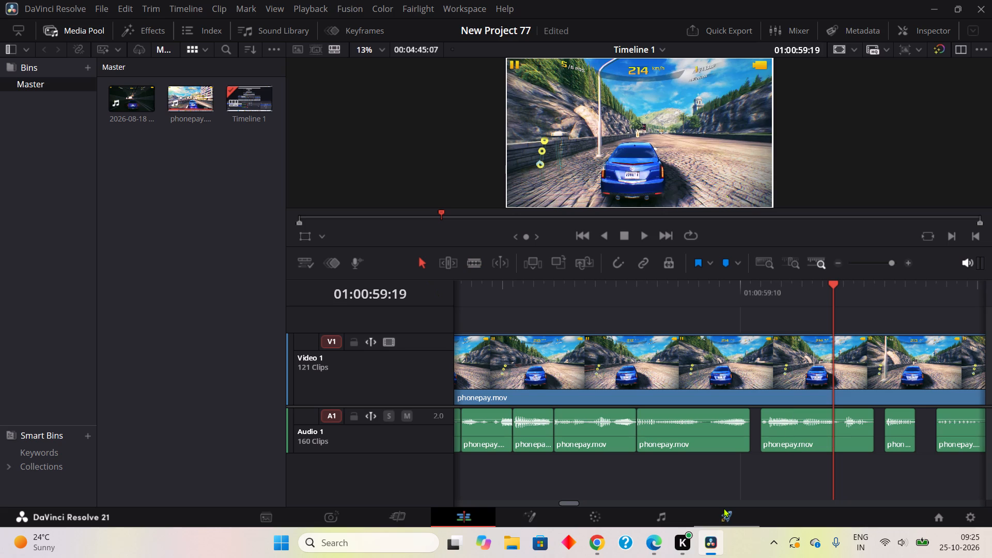
left_click_drag(780, 425, 765, 433)
left_click_drag(904, 438, 873, 440)
left_click_drag(967, 437, 913, 440)
Remove the one-frame silent Audio 1 piece from 01:01:00:04 to 01:01:00:05 with Blade and Cut, and move the following clip earlier to close the gap.
left_click(472, 262)
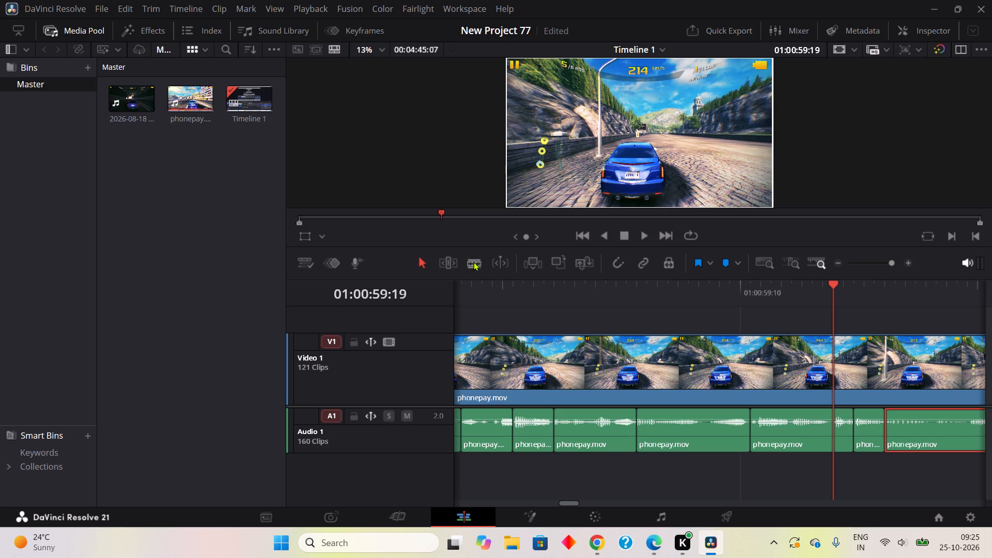
double_click(934, 440)
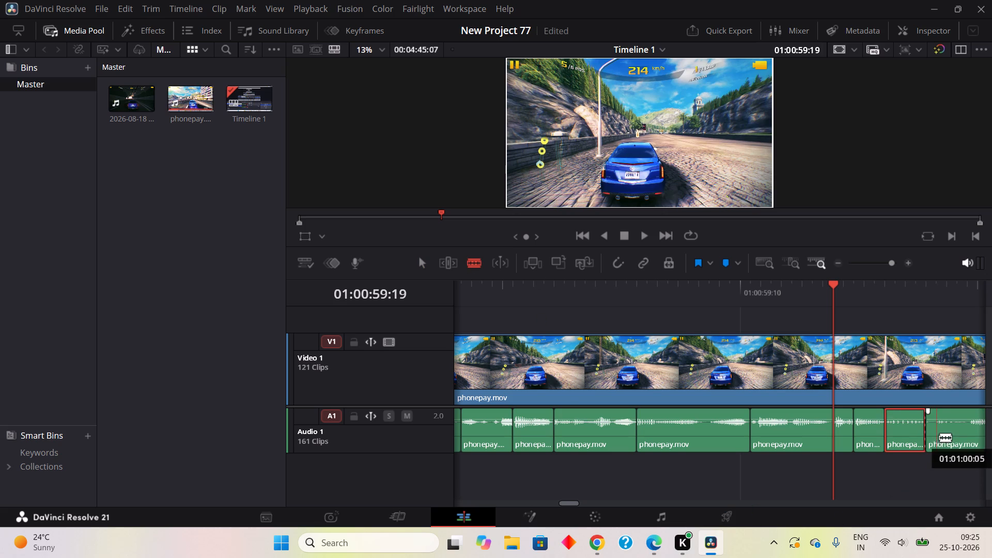
double_click(939, 437)
right_click(933, 437)
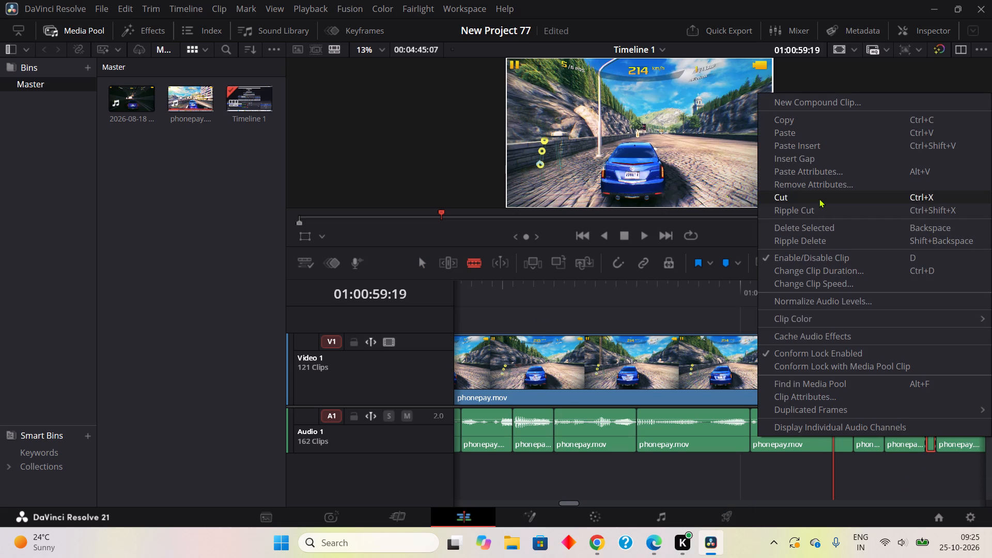
double_click(819, 198)
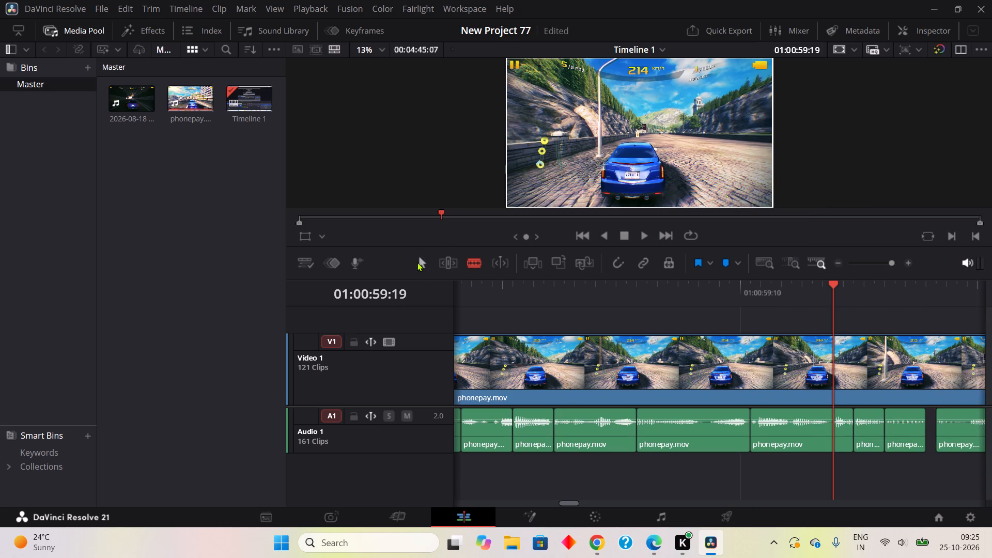
left_click(417, 262)
left_click_drag(952, 429, 940, 430)
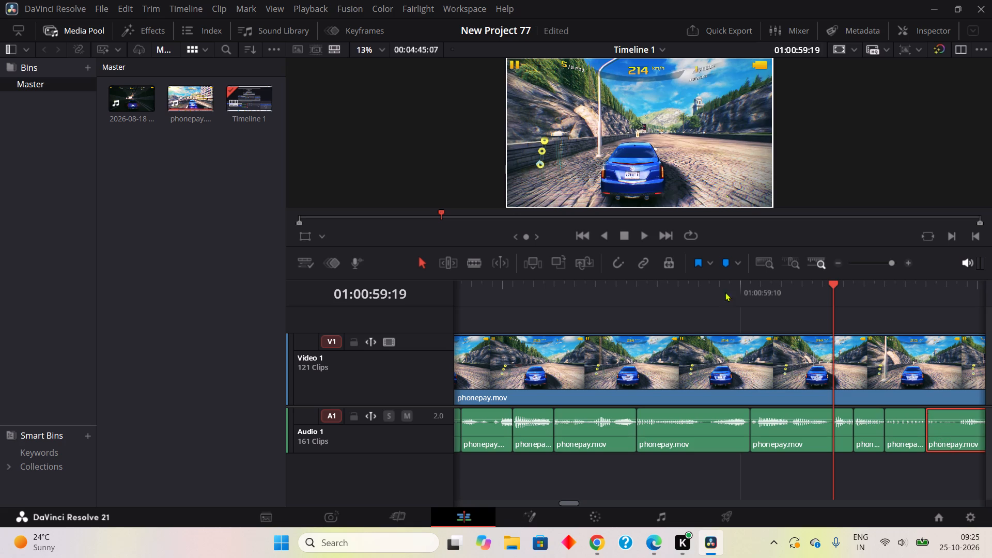
Play on to about 01:01:00:23, blade out the one-frame silent Audio 1 piece from 01:01:00:13 to 01:01:00:14 and remove it with Cut.
left_click(640, 236)
left_click(621, 236)
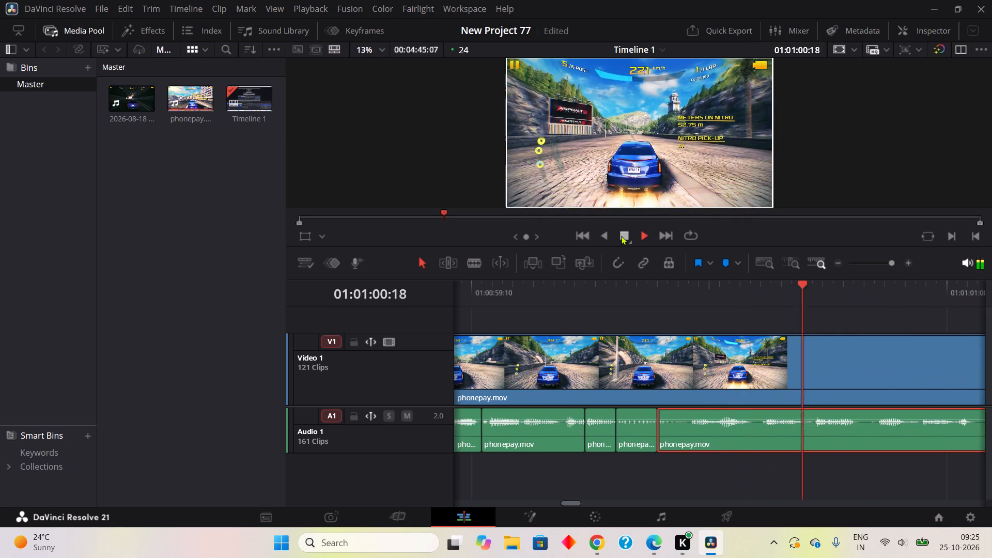
left_click(467, 261)
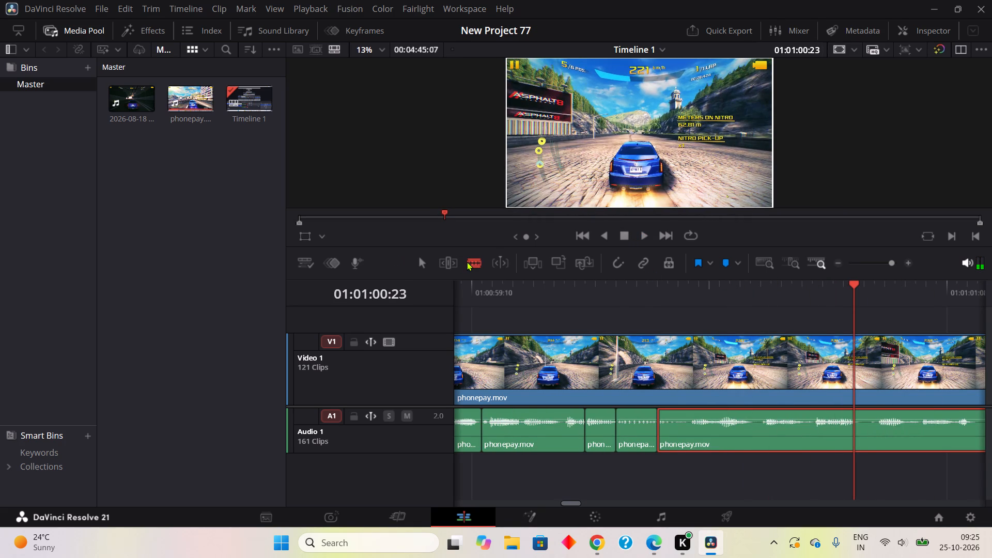
left_click(755, 441)
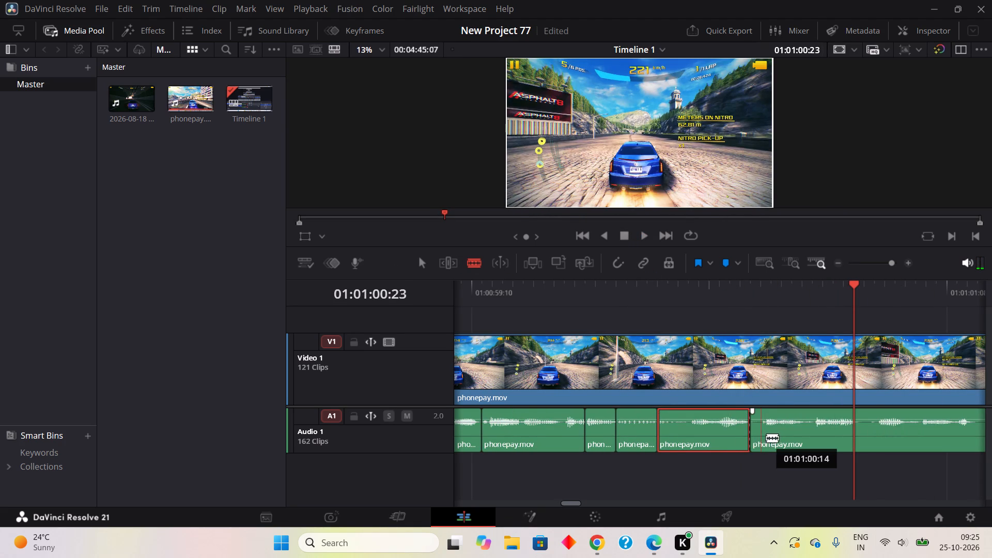
left_click(766, 438)
right_click(753, 448)
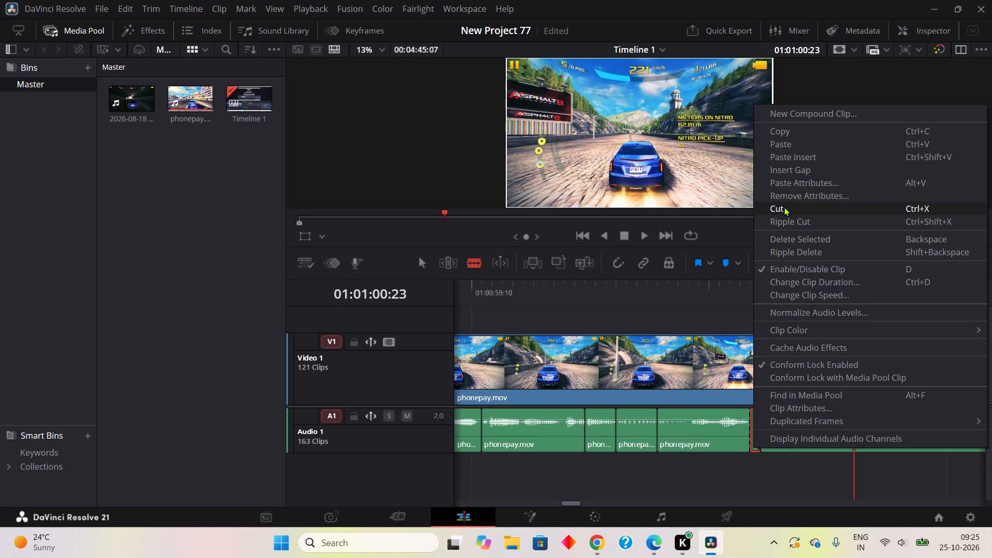
double_click(784, 207)
Blade out the two-frame silent Audio 1 piece from 01:01:00:23 to 01:01:01:01 and remove it with Cut.
double_click(861, 442)
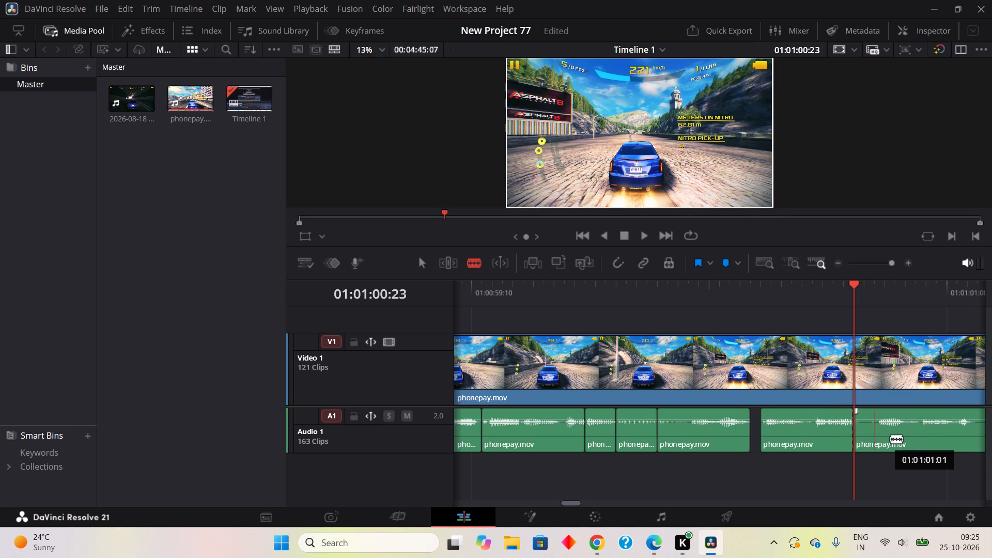
left_click(882, 439)
right_click(873, 441)
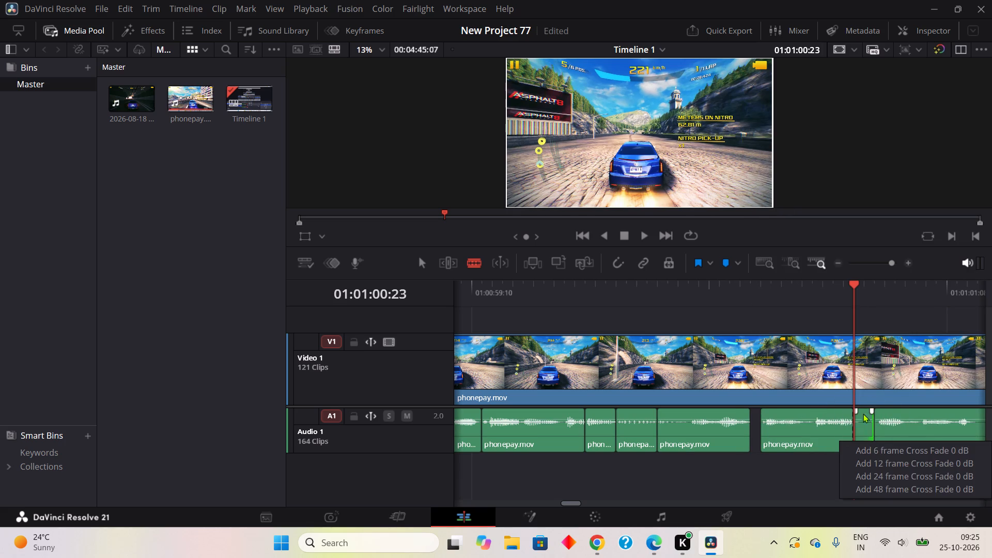
right_click(863, 426)
double_click(795, 188)
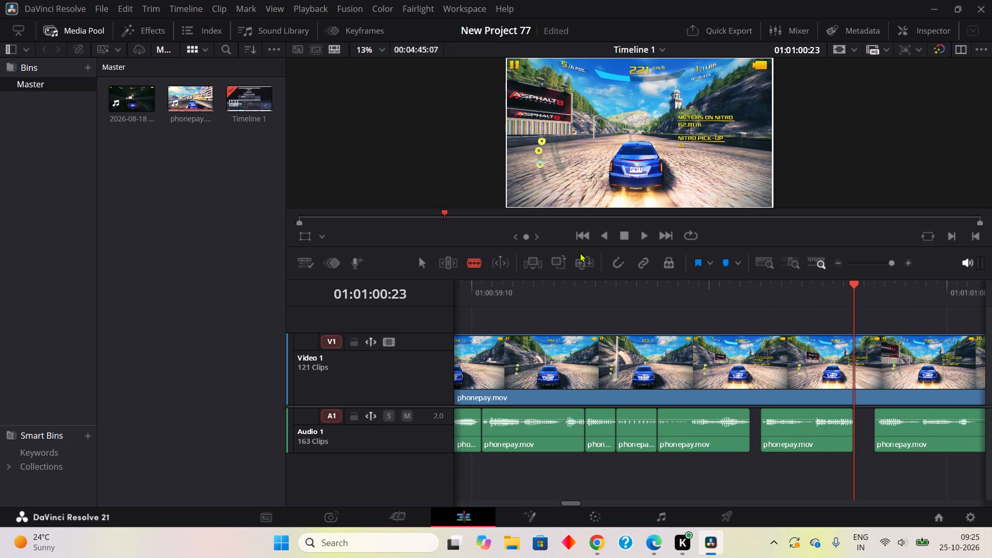
Move the two Audio 1 clips following the 01:01:00:13 and 01:01:00:23 cuts earlier against their preceding clips, closing both gaps.
double_click(422, 259)
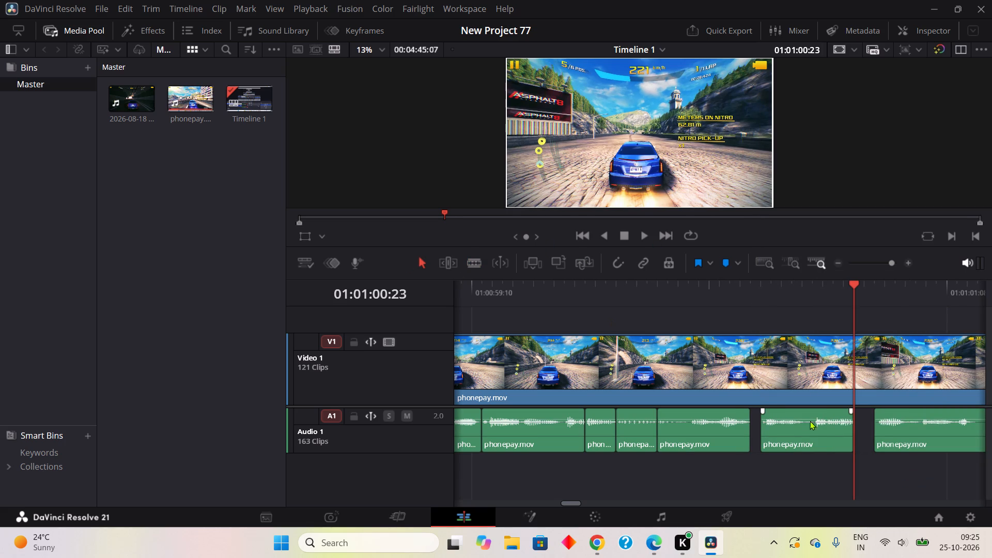
left_click_drag(823, 428, 809, 427)
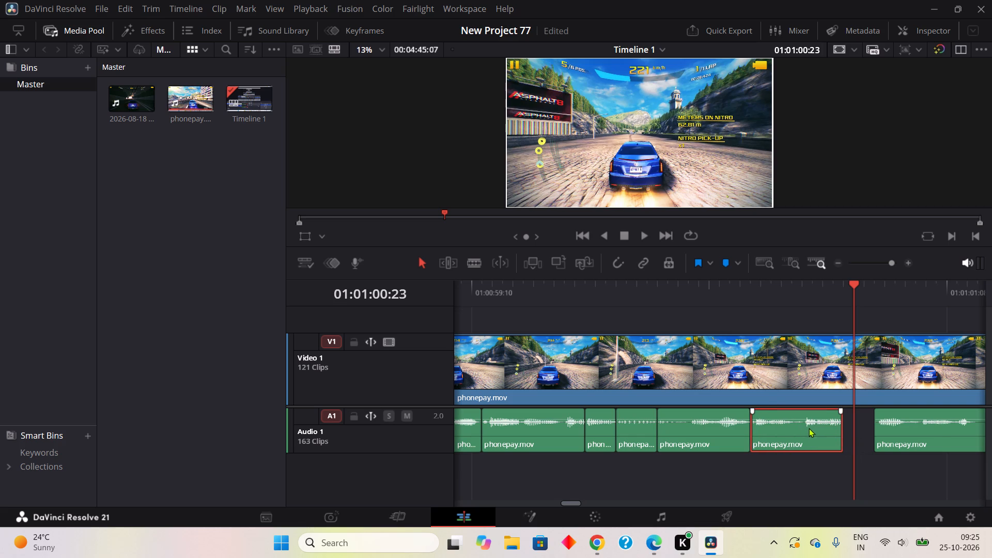
left_click_drag(938, 432, 905, 439)
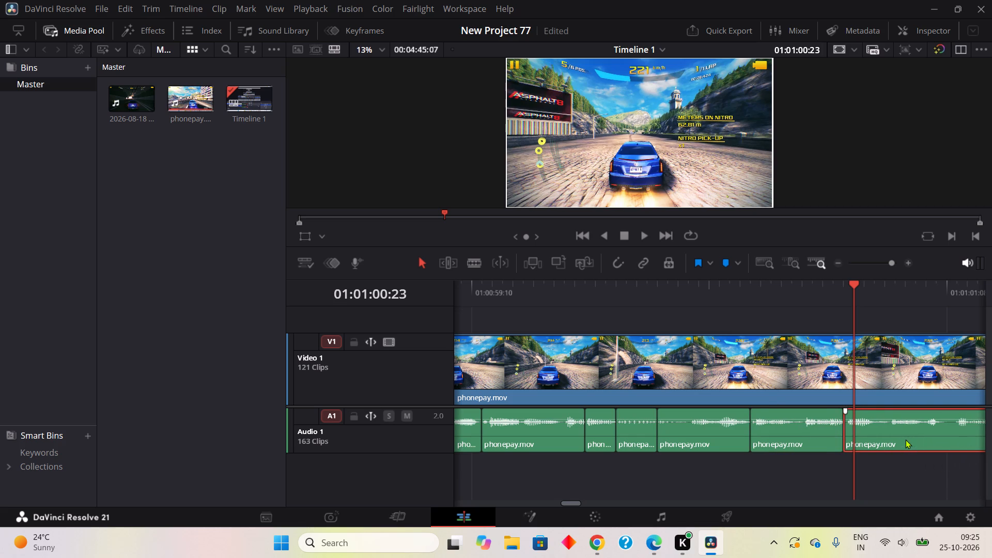
Remove the two-frame silent Audio 1 piece from 01:01:01:07 to 01:01:01:09 with Blade and Cut, and move the following clip earlier to close the gap.
double_click(481, 264)
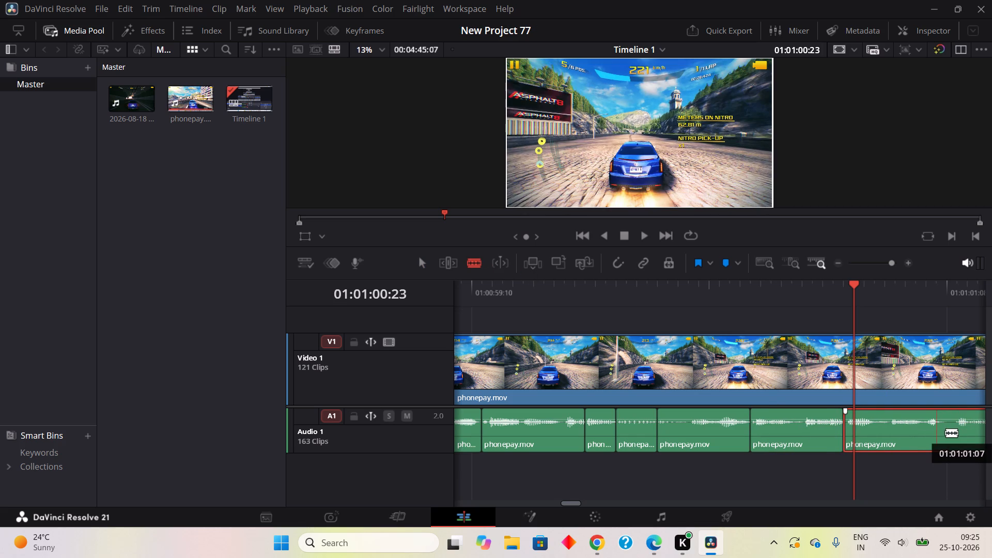
double_click(945, 432)
left_click(962, 432)
right_click(950, 432)
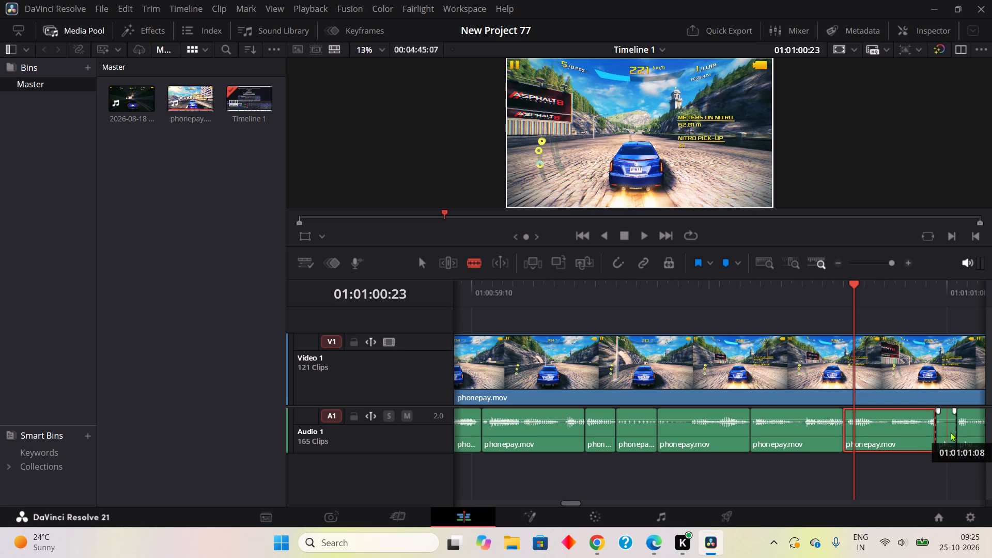
left_click(800, 198)
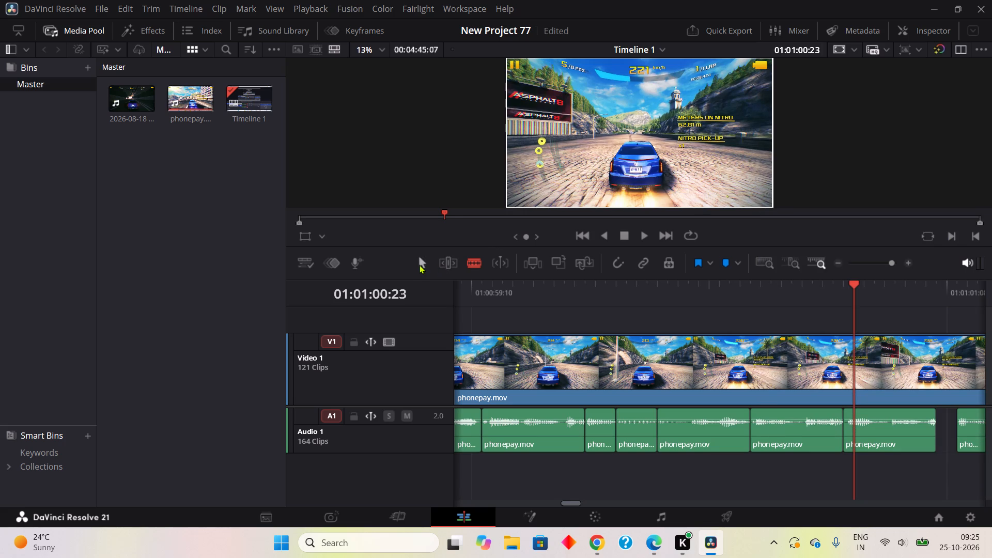
left_click(419, 263)
left_click_drag(973, 430, 966, 431)
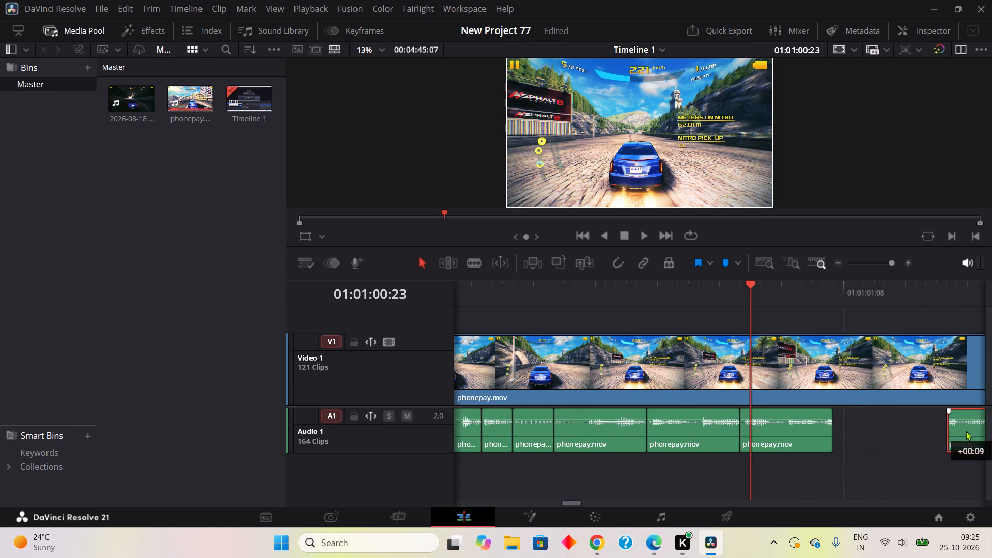
left_click_drag(966, 431, 863, 443)
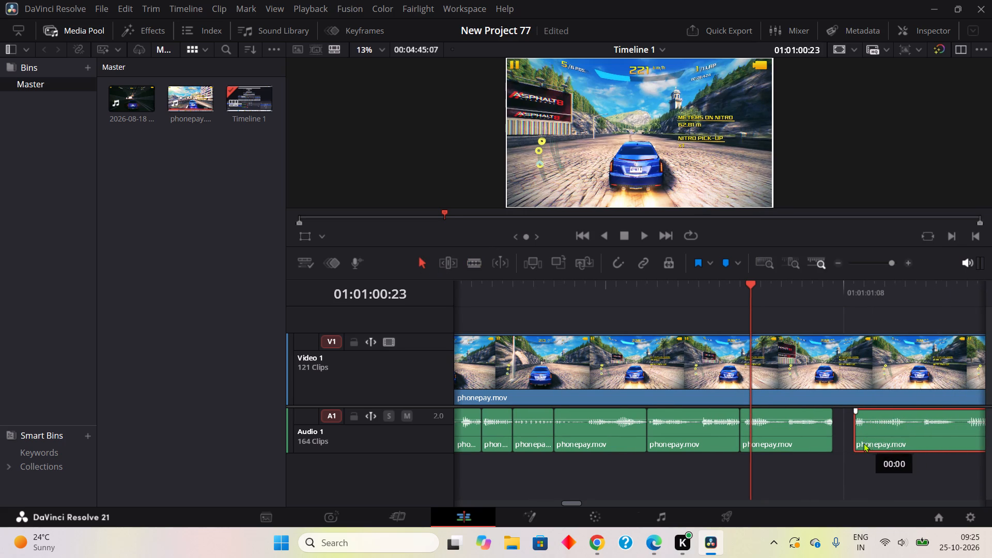
left_click_drag(863, 443, 845, 447)
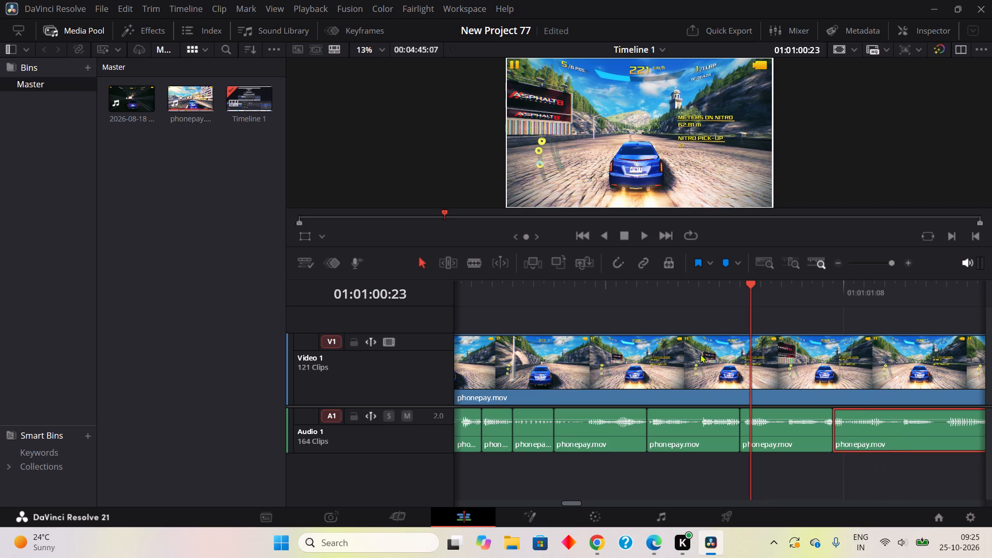
Remove the one-frame Audio 1 piece from 01:01:01:17 to 01:01:01:18 with Blade and Cut, and move the following clip two frames earlier.
left_click(482, 263)
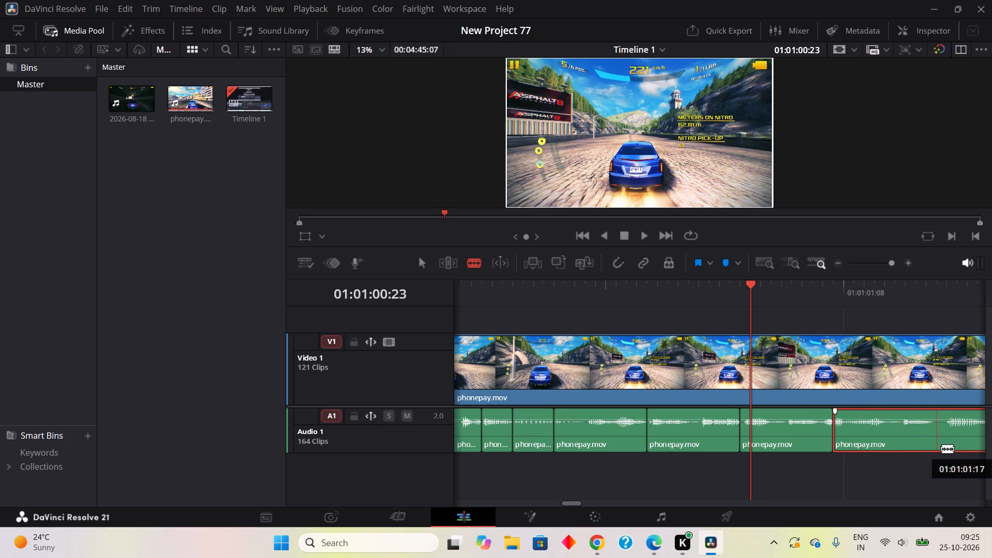
left_click(941, 448)
left_click(950, 439)
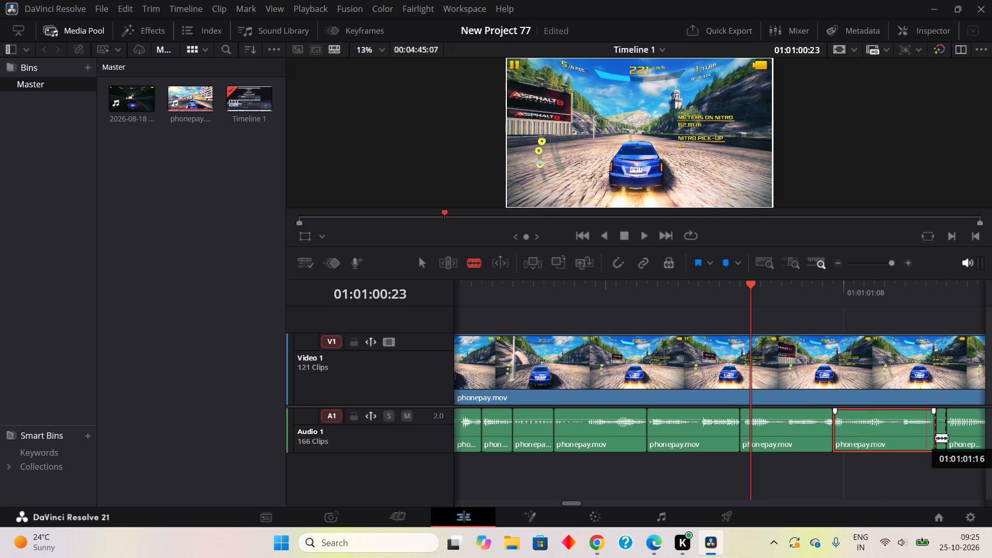
right_click(936, 438)
right_click(939, 431)
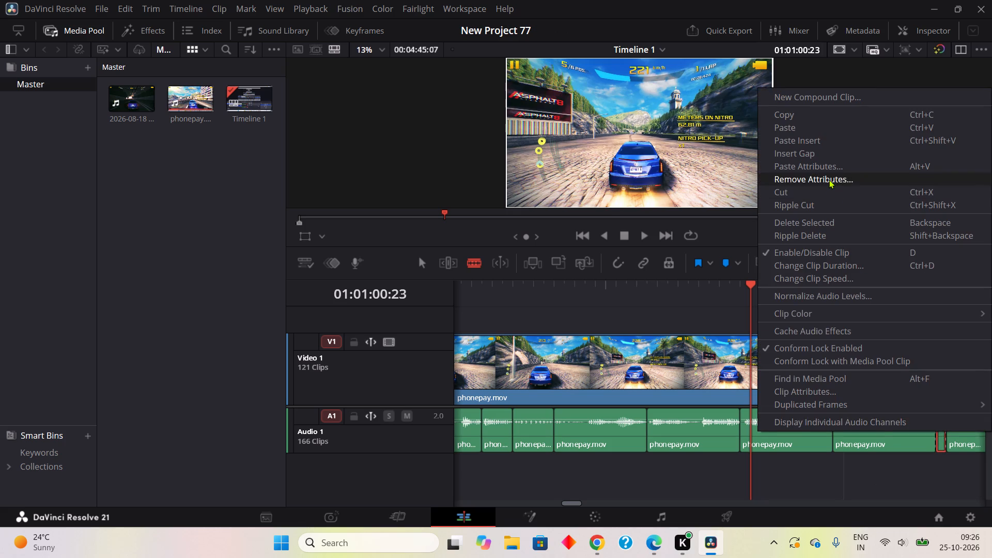
left_click(827, 189)
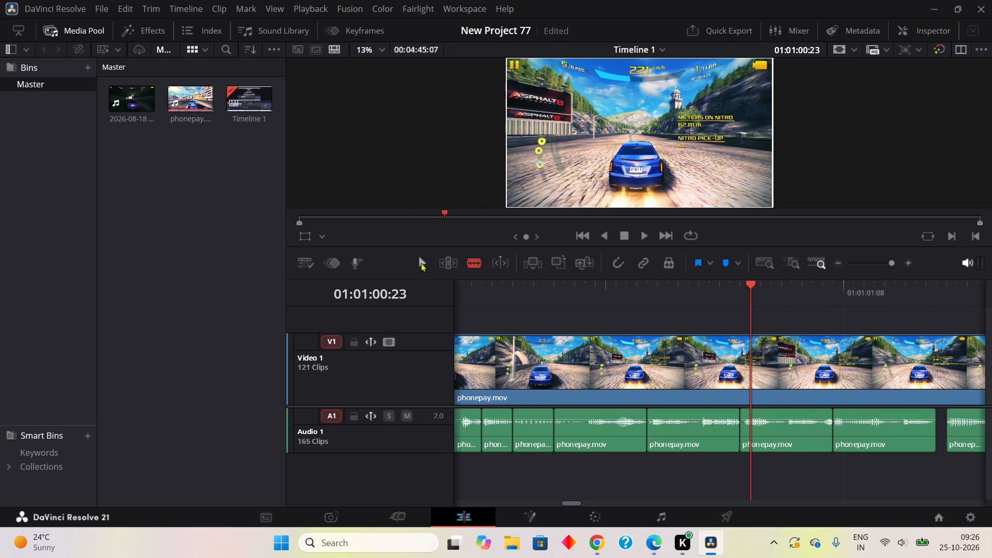
left_click(422, 262)
left_click_drag(966, 438, 958, 436)
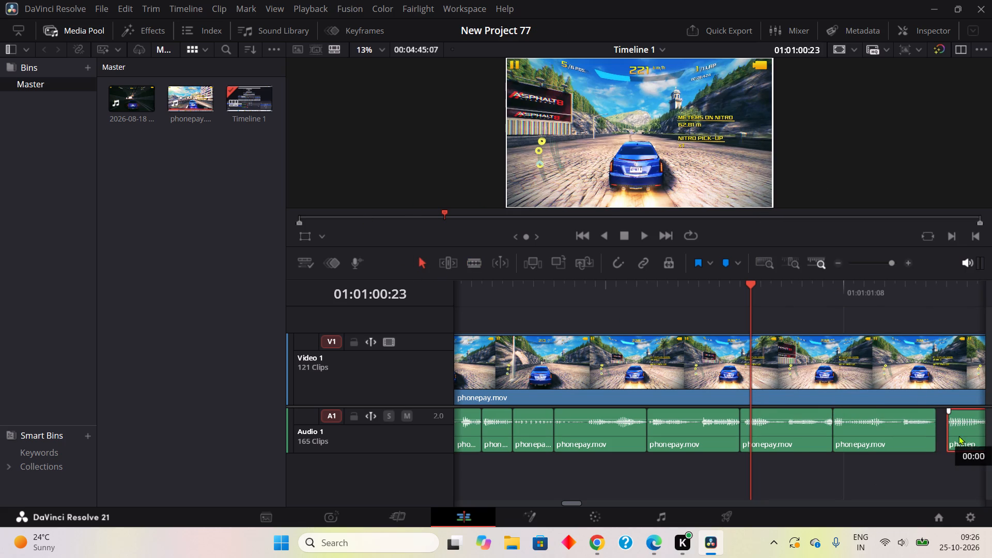
left_click_drag(958, 436, 943, 437)
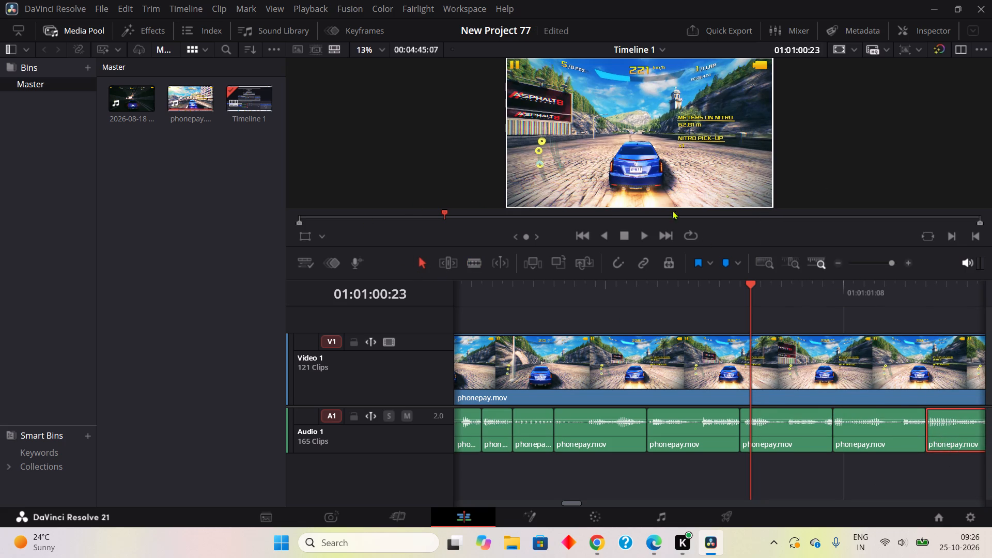
Play on to about 01:01:02:11, remove the Audio 1 piece from 01:01:02:04 to 01:01:02:08 with Blade and Cut, and close the four-frame gap.
double_click(643, 233)
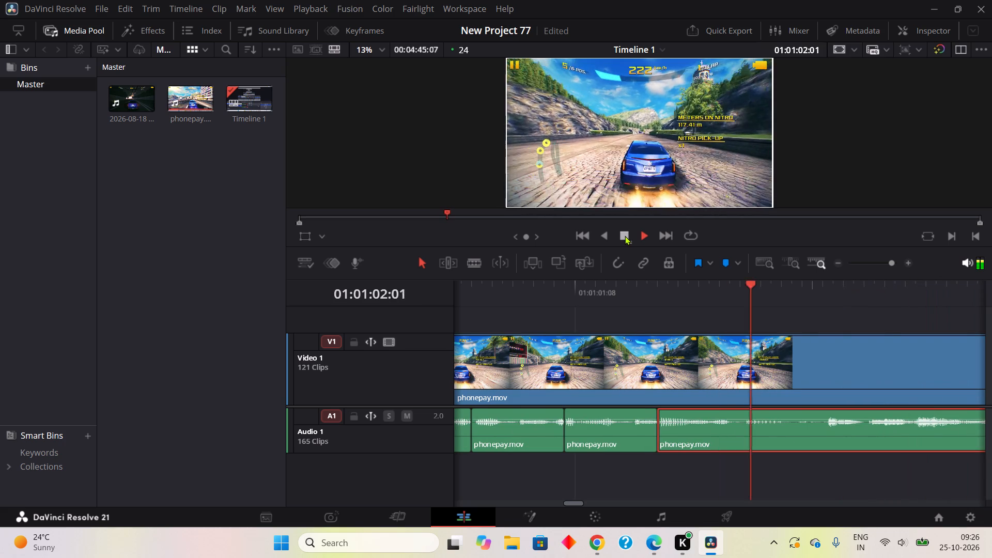
left_click(625, 236)
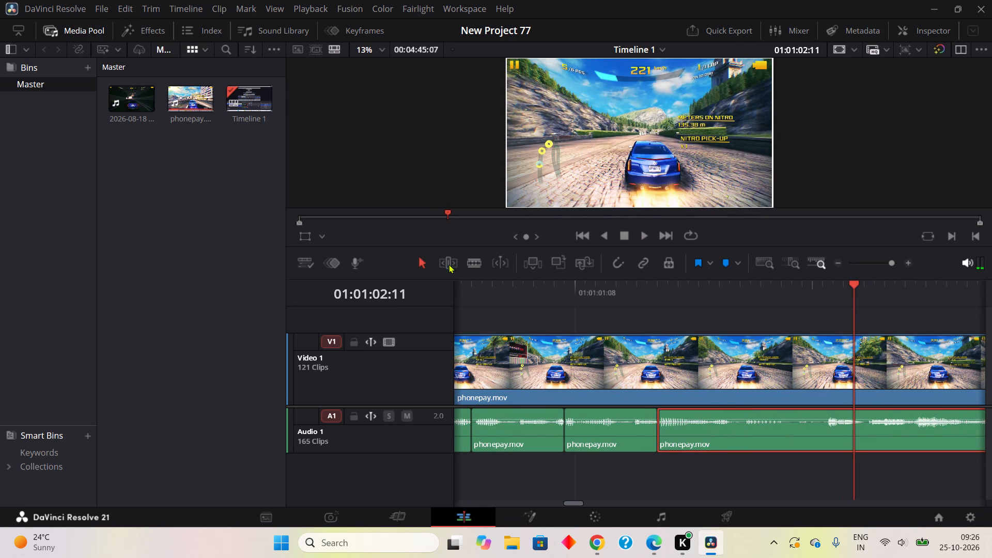
left_click(478, 261)
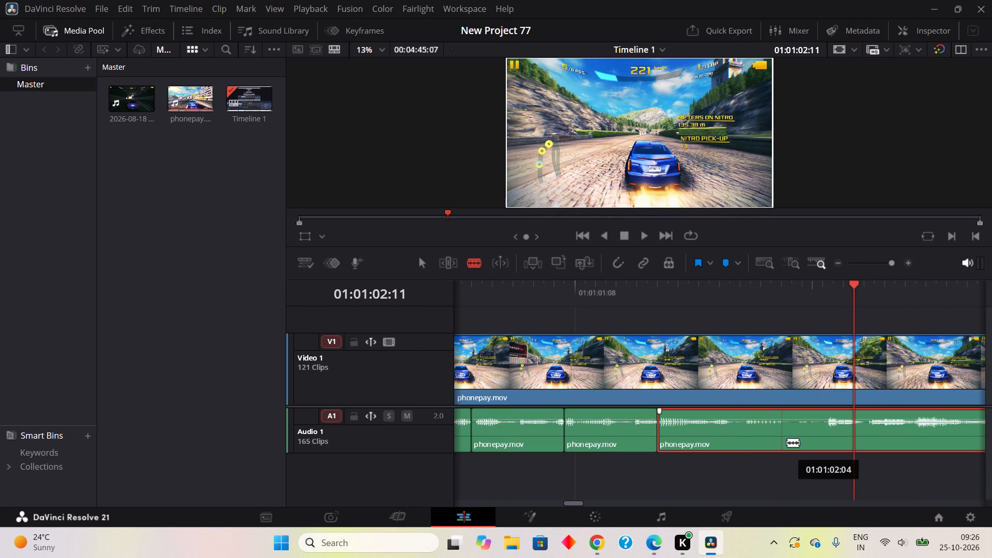
left_click(787, 440)
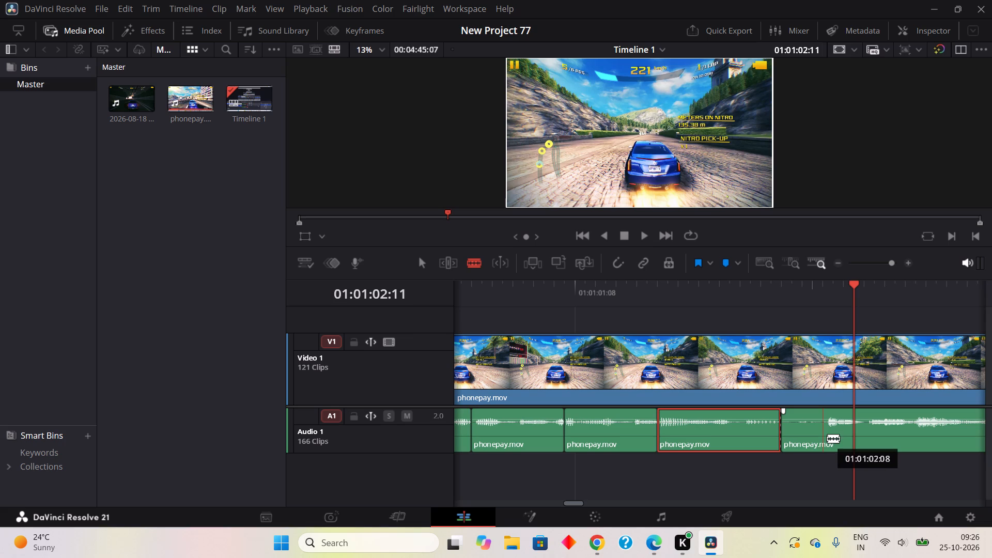
left_click(827, 438)
right_click(811, 437)
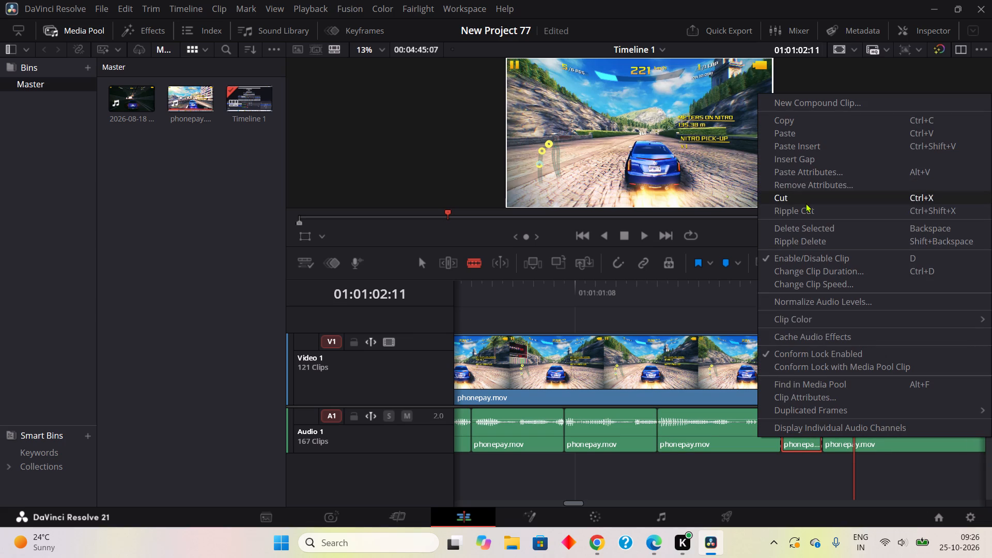
left_click(805, 203)
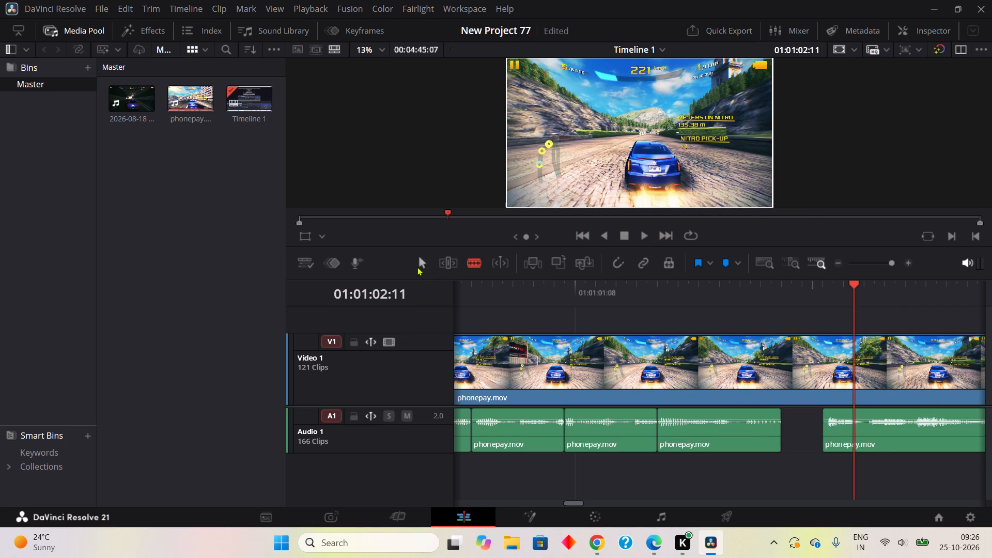
left_click(417, 267)
left_click_drag(915, 415, 873, 432)
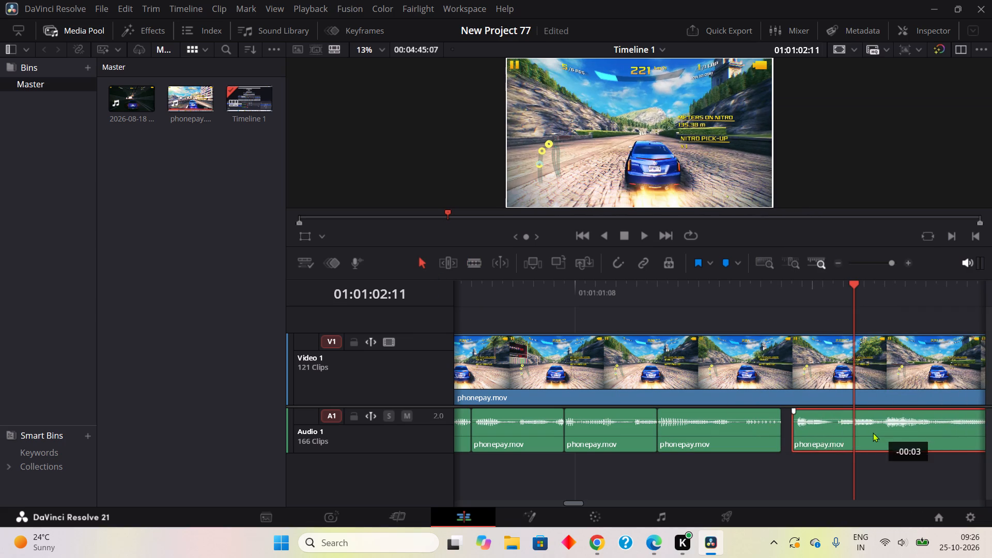
left_click_drag(873, 432, 872, 433)
Play on to about 01:01:03:13, blade out the two-frame silent Audio 1 piece from 01:01:03:10 to 01:01:03:12 and remove it with Cut.
left_click(646, 237)
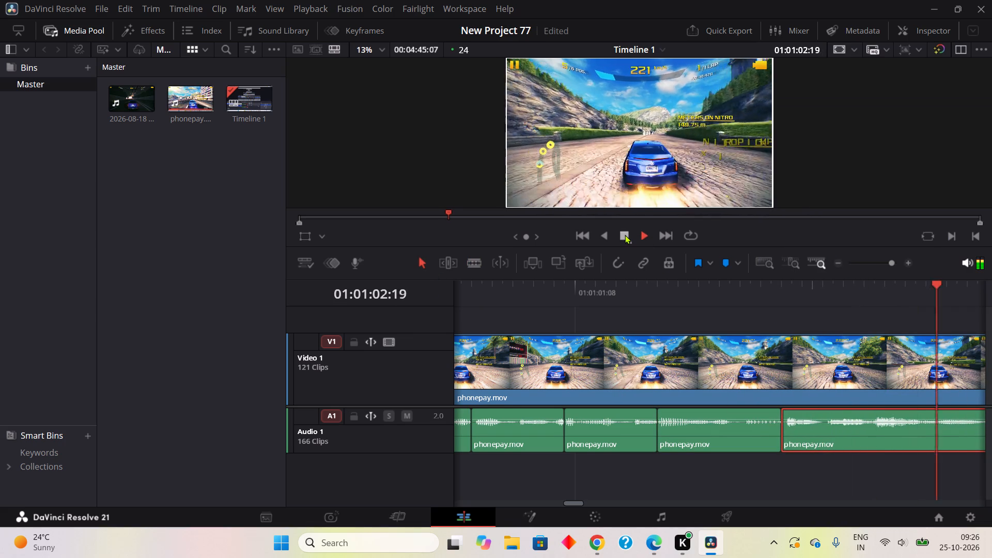
left_click(625, 235)
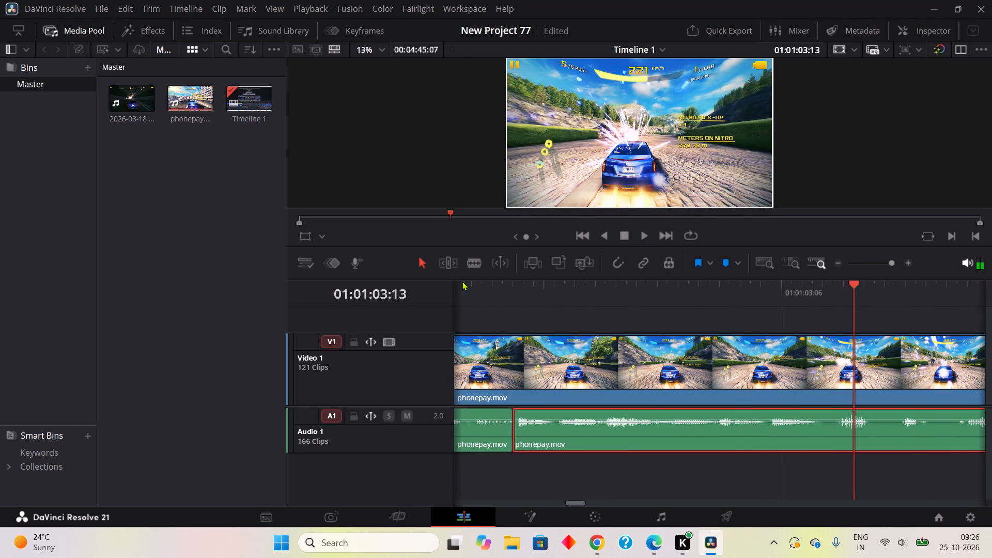
left_click(476, 266)
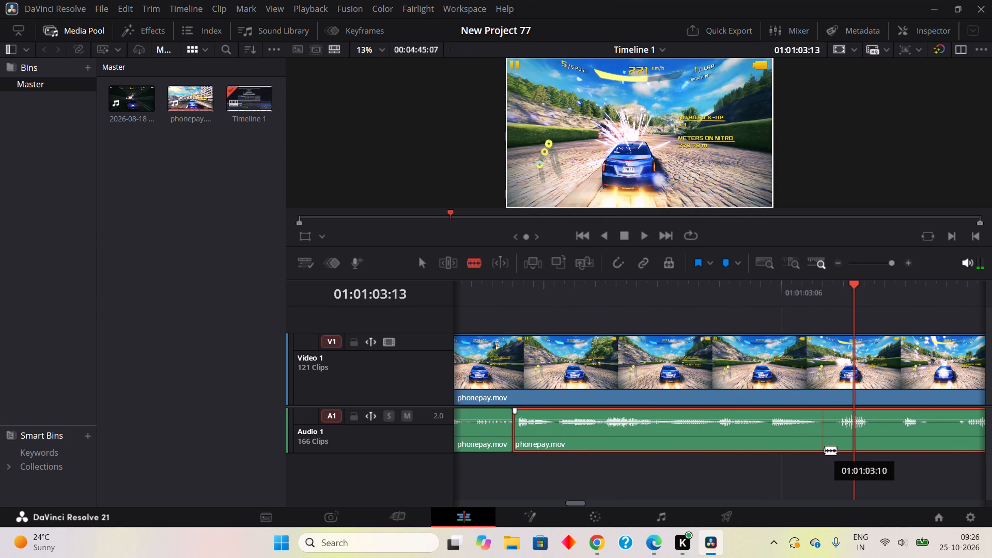
left_click(826, 450)
left_click(844, 438)
right_click(838, 434)
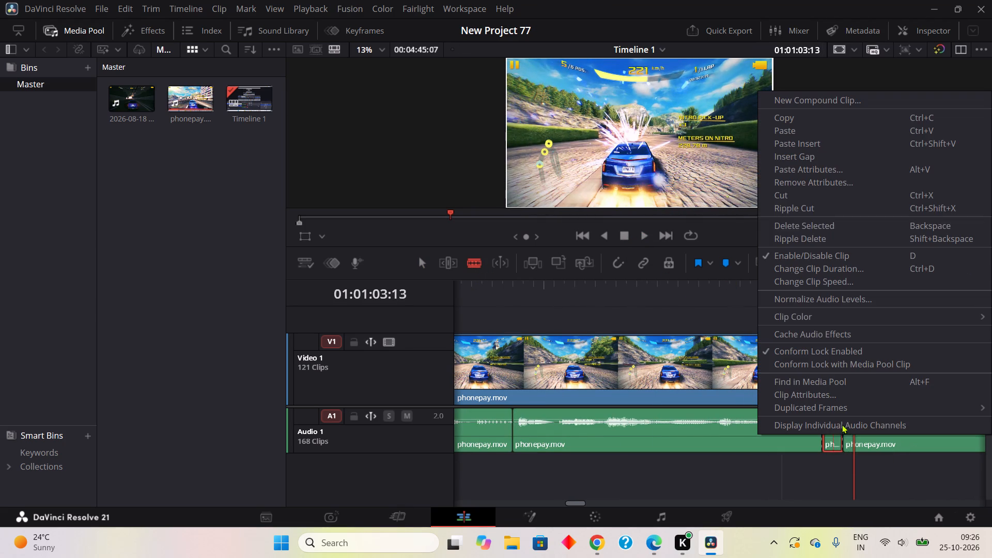
left_click(786, 195)
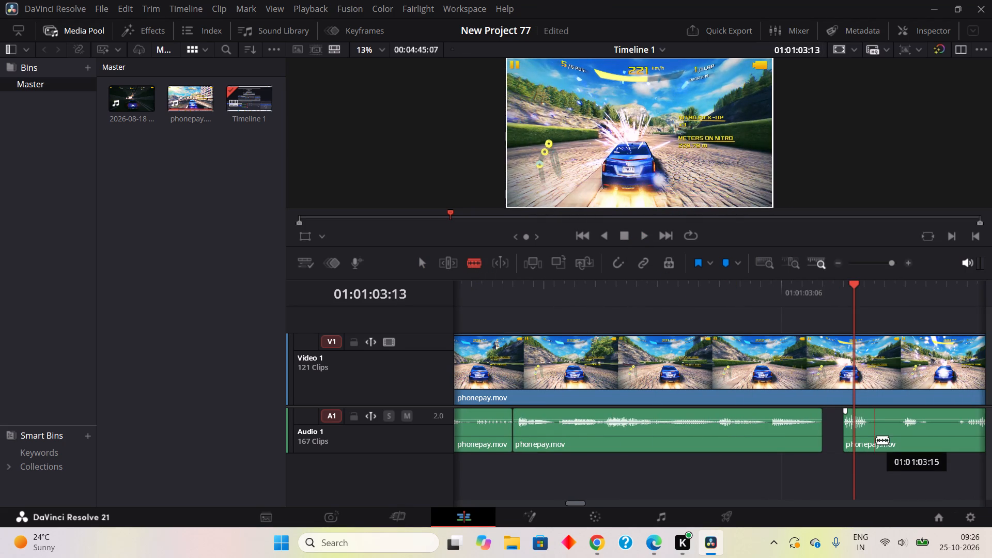
Blade out the four-frame silent Audio 1 piece from 01:01:03:14 to 01:01:03:18 and remove it with Cut.
left_click(873, 437)
left_click(906, 436)
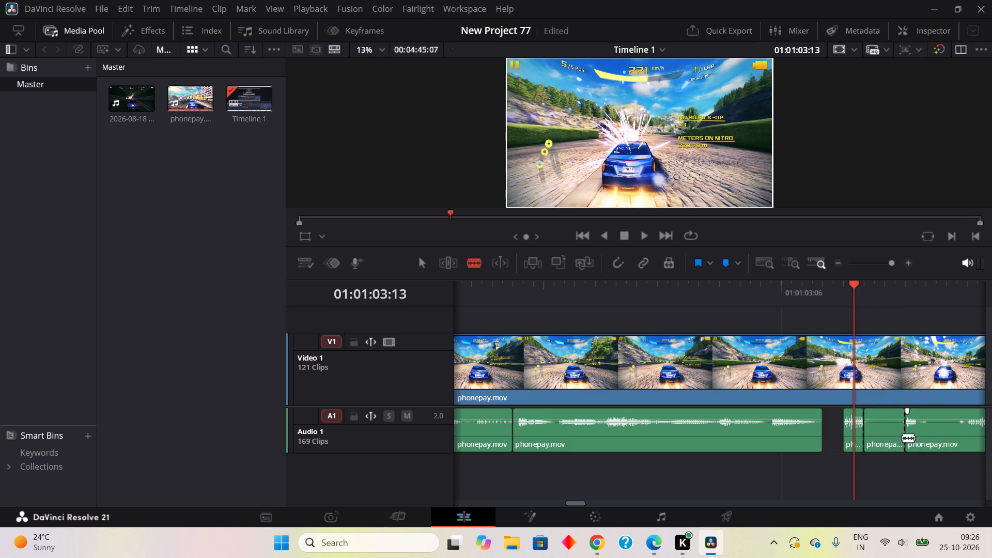
right_click(902, 438)
right_click(884, 429)
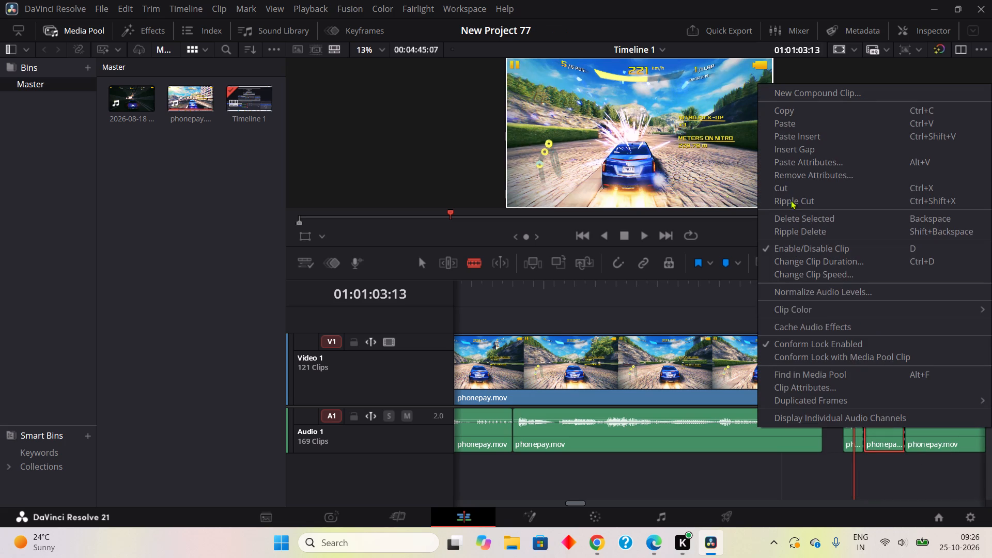
left_click(786, 189)
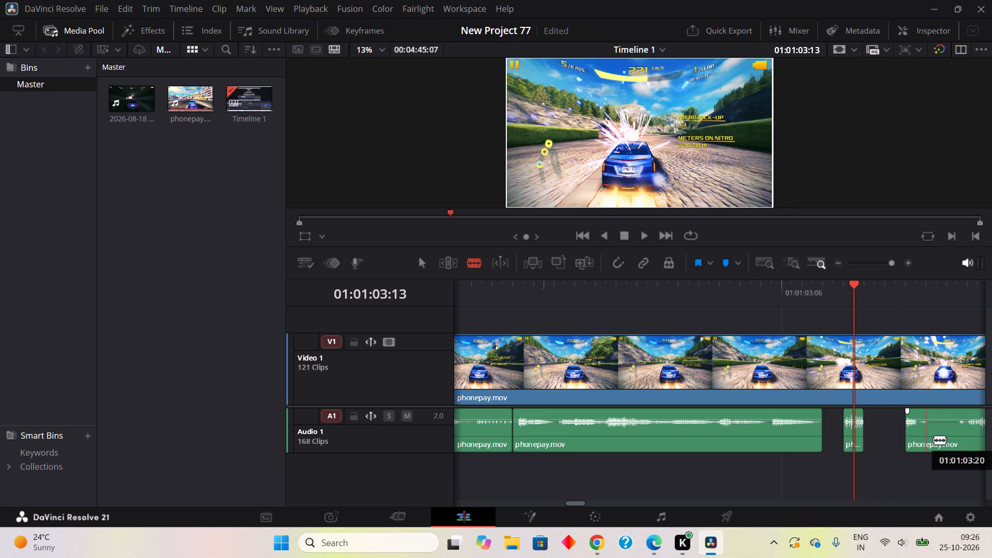
Blade out the three-frame silent Audio 1 piece from 01:01:03:20 to 01:01:03:23 and remove it with Cut.
left_click(934, 440)
left_click(960, 443)
right_click(951, 434)
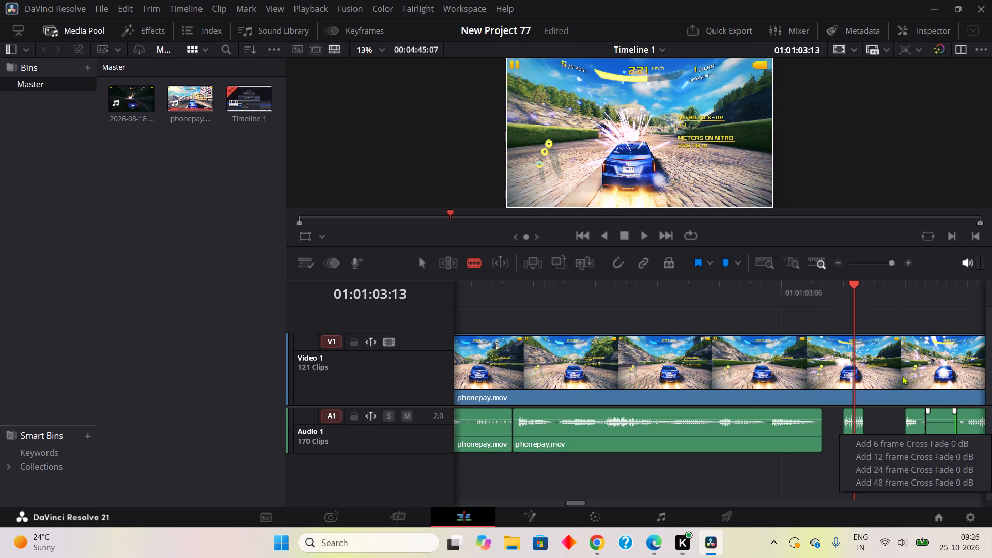
right_click(949, 422)
left_click(815, 179)
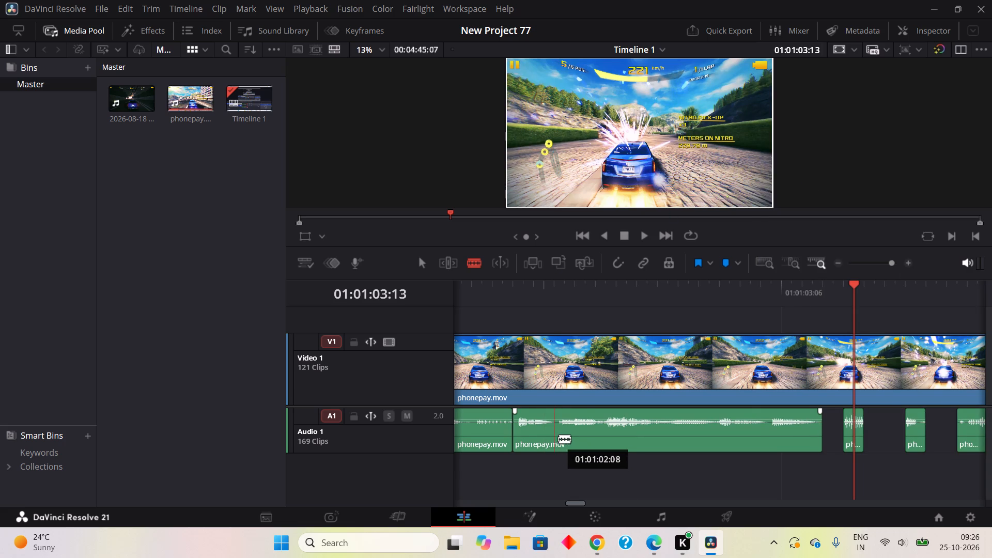
Close the three Audio 1 gaps by sliding the clips after each gap back to 01:01:03:10, 01:01:03:12 and 01:01:03:14.
left_click(420, 265)
left_click_drag(854, 437, 832, 439)
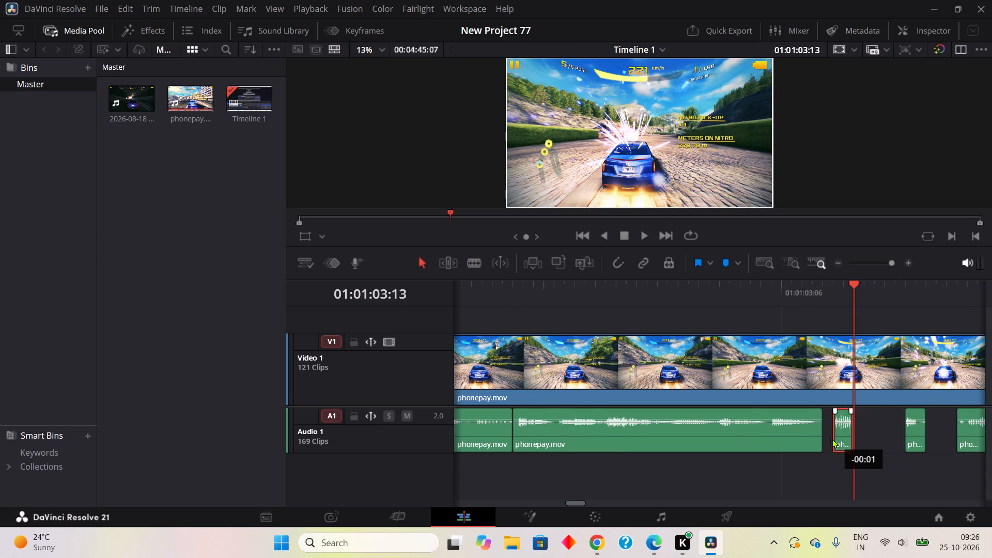
left_click_drag(832, 439, 826, 441)
left_click_drag(918, 432, 845, 449)
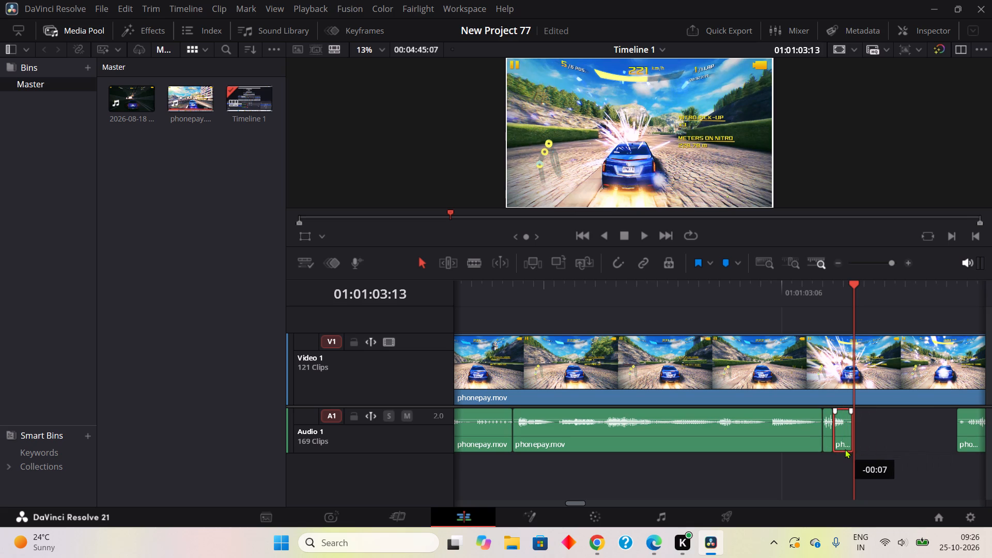
left_click_drag(845, 449, 849, 447)
left_click_drag(974, 426, 895, 442)
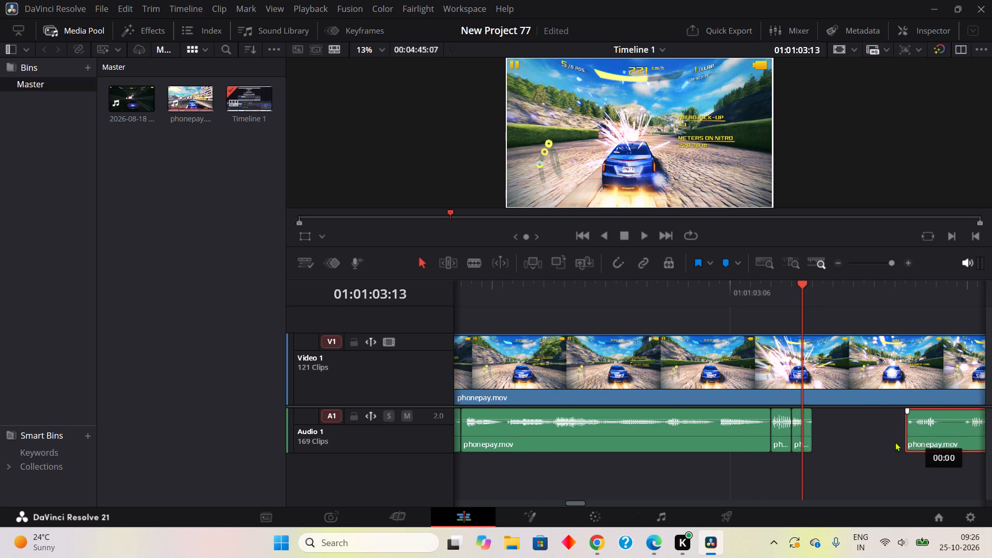
left_click_drag(895, 442, 826, 449)
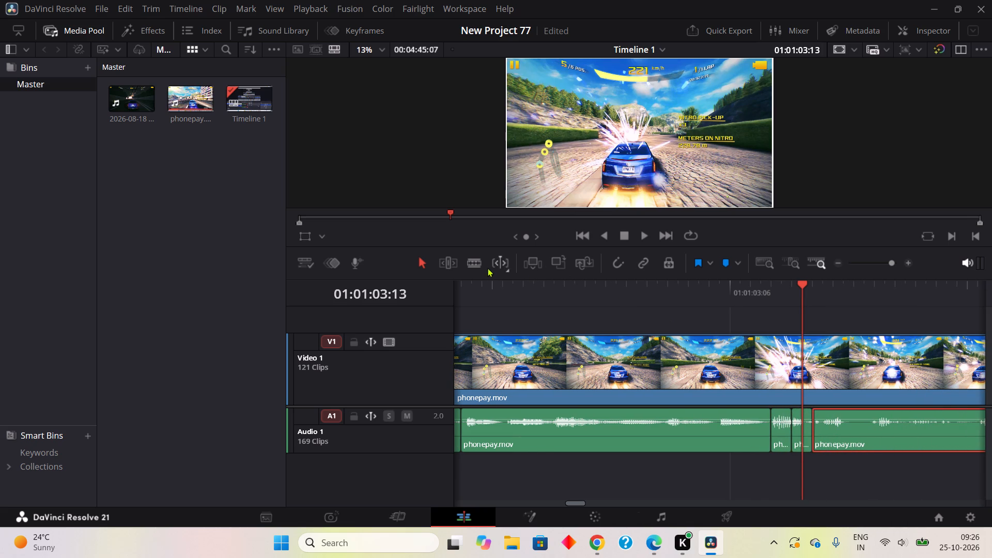
Blade out the two-frame silent Audio 1 piece from 01:01:04:04 to 01:01:04:06 and remove it with Cut.
left_click(467, 263)
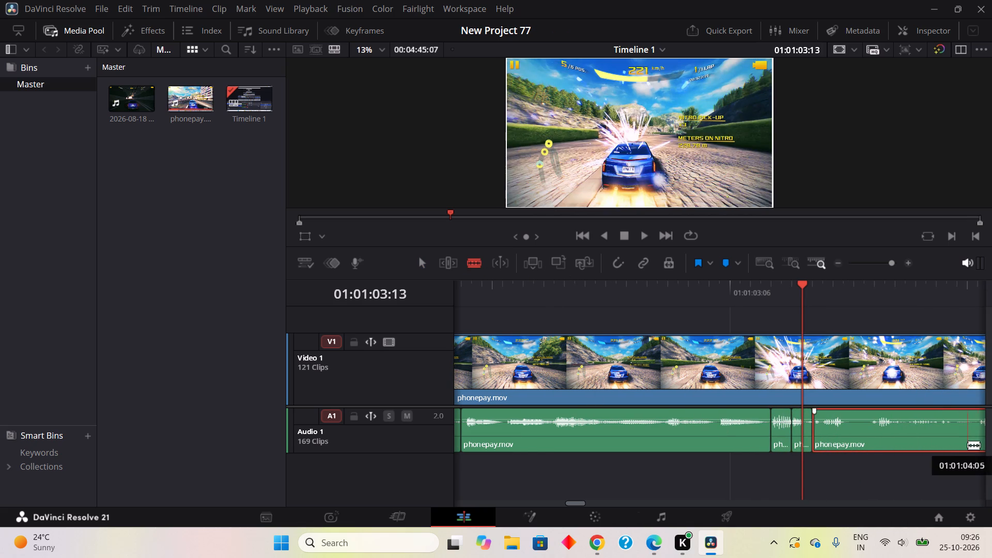
left_click(960, 439)
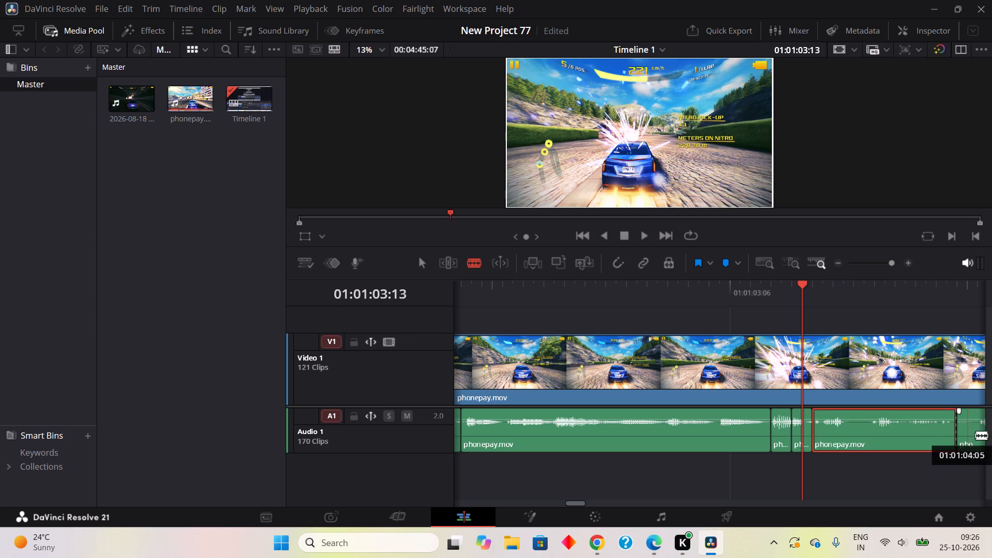
left_click(983, 438)
right_click(960, 434)
right_click(970, 424)
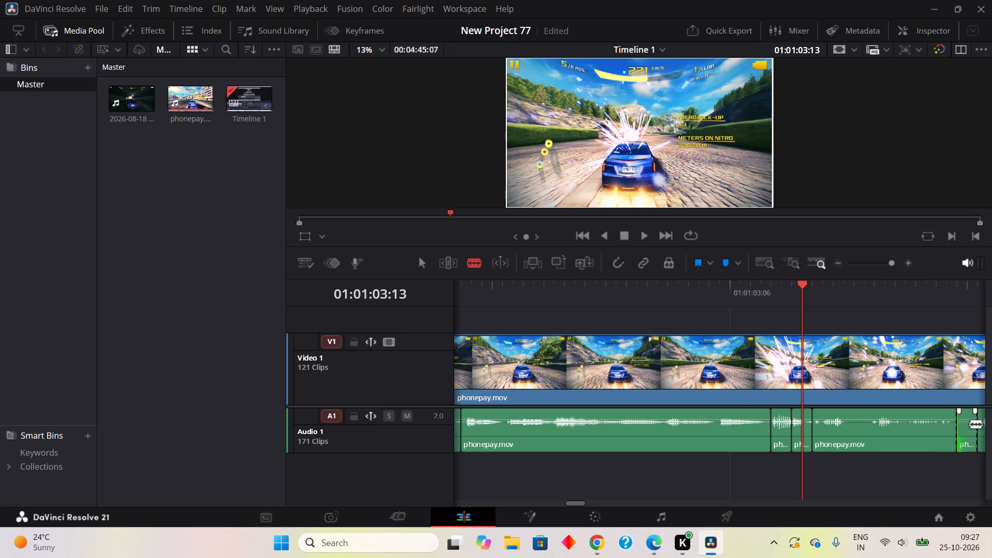
left_click(805, 185)
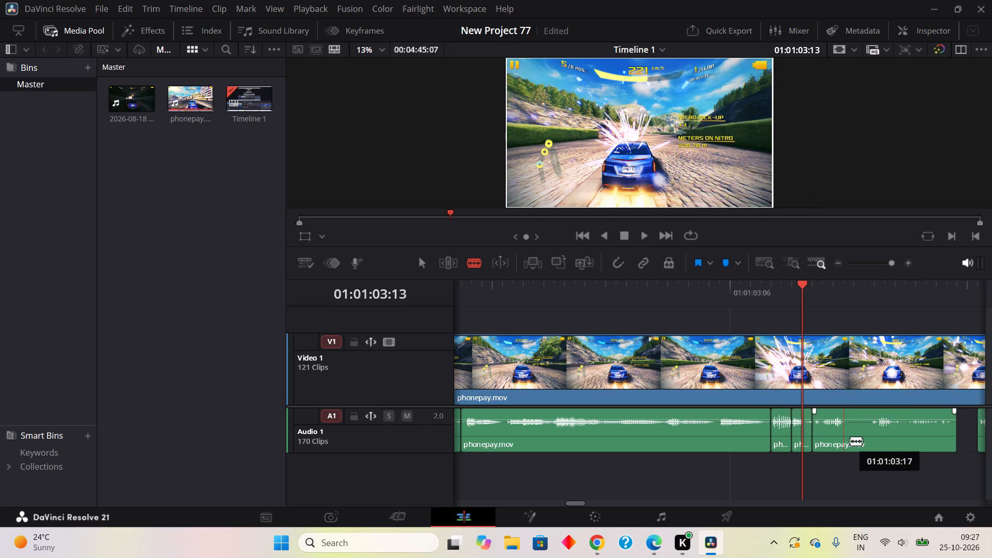
Blade out the three-frame silent Audio 1 piece from 01:01:03:17 to 01:01:03:20 and remove it with Cut.
left_click(850, 441)
left_click(878, 439)
right_click(866, 436)
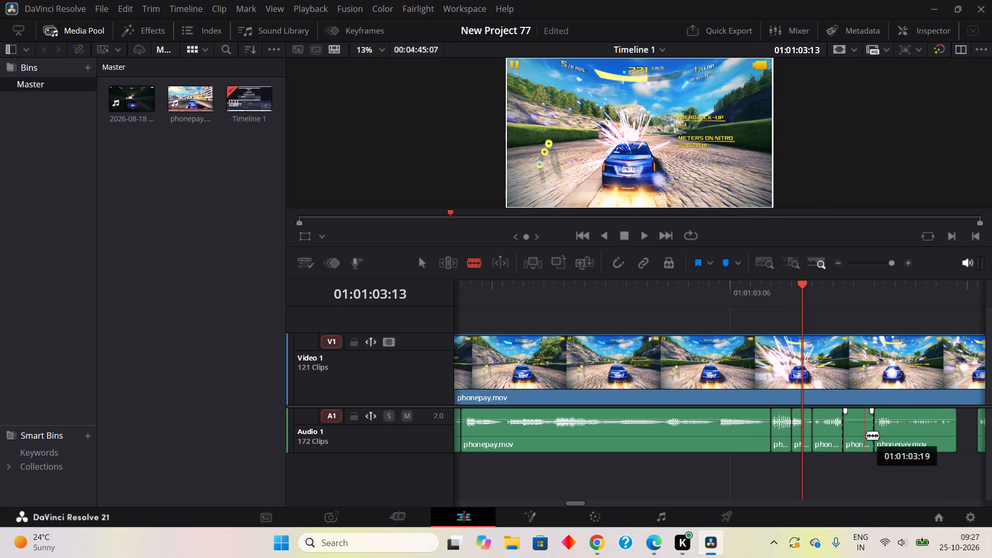
left_click(800, 196)
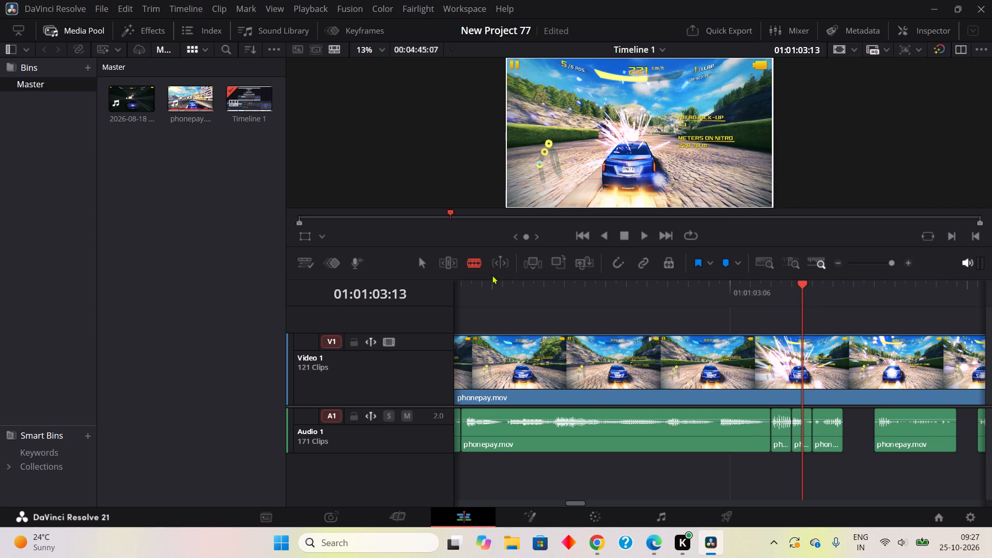
Play on to about 01:01:04:17 and slide the Audio 1 clips after the two gaps back to 01:01:03:17 and 01:01:04:00.
left_click(418, 259)
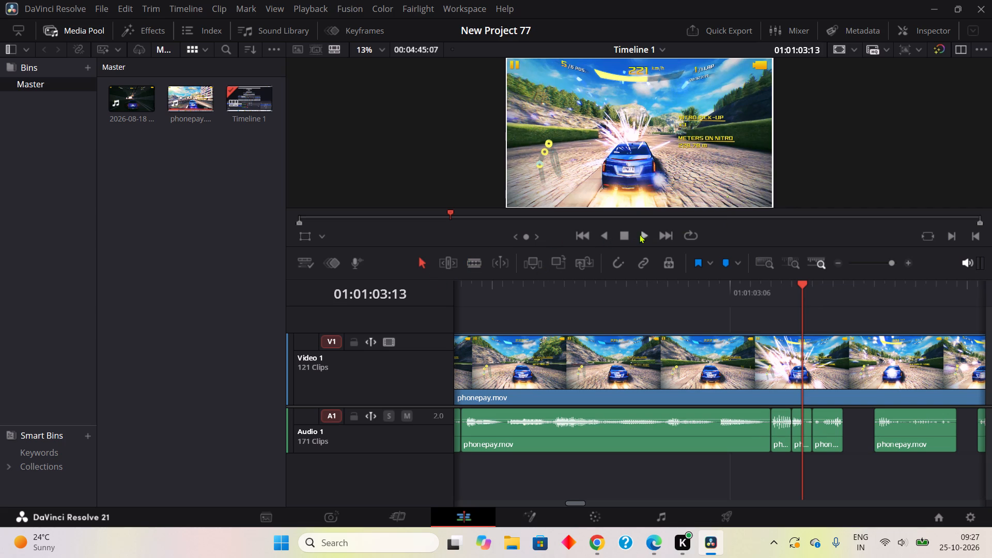
left_click(640, 234)
left_click(628, 234)
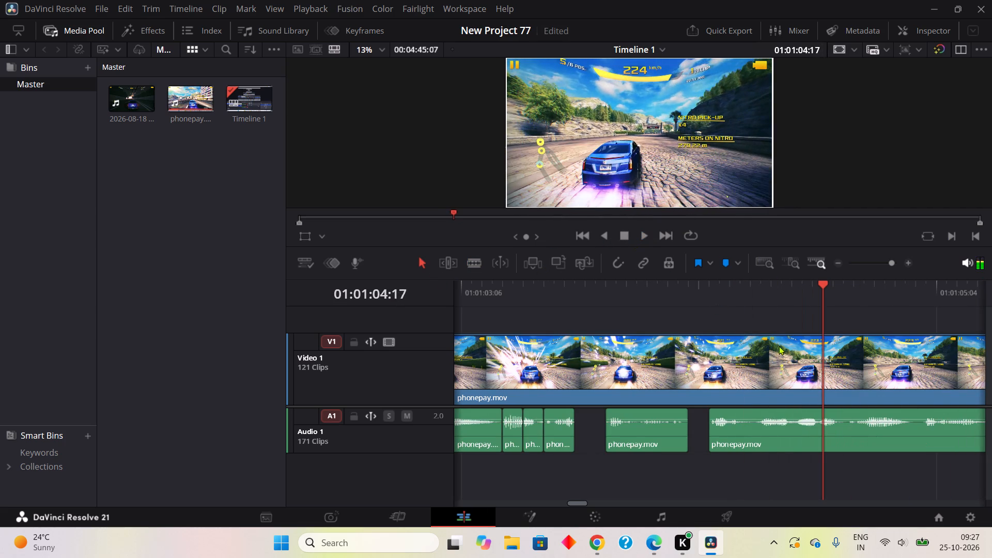
left_click_drag(654, 430, 649, 429)
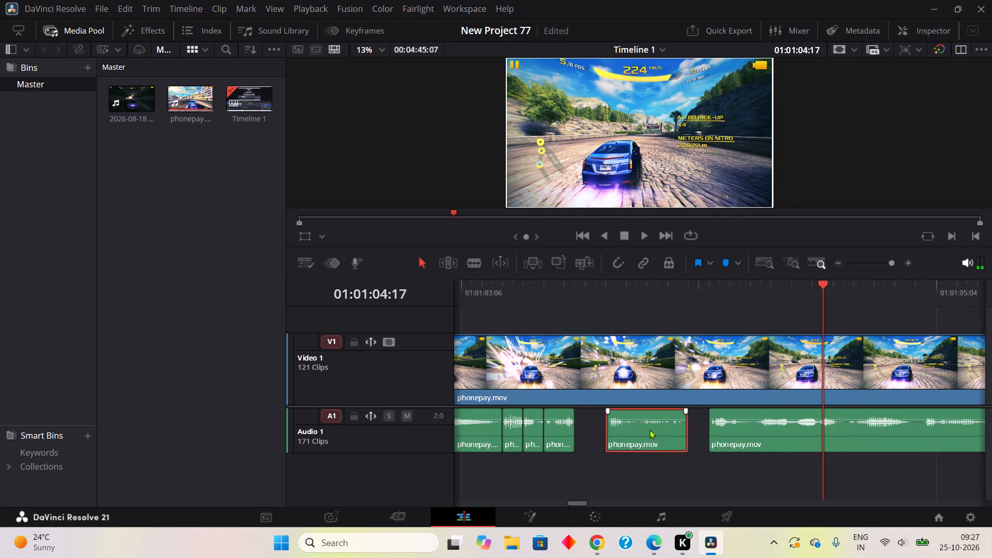
left_click_drag(649, 429, 617, 432)
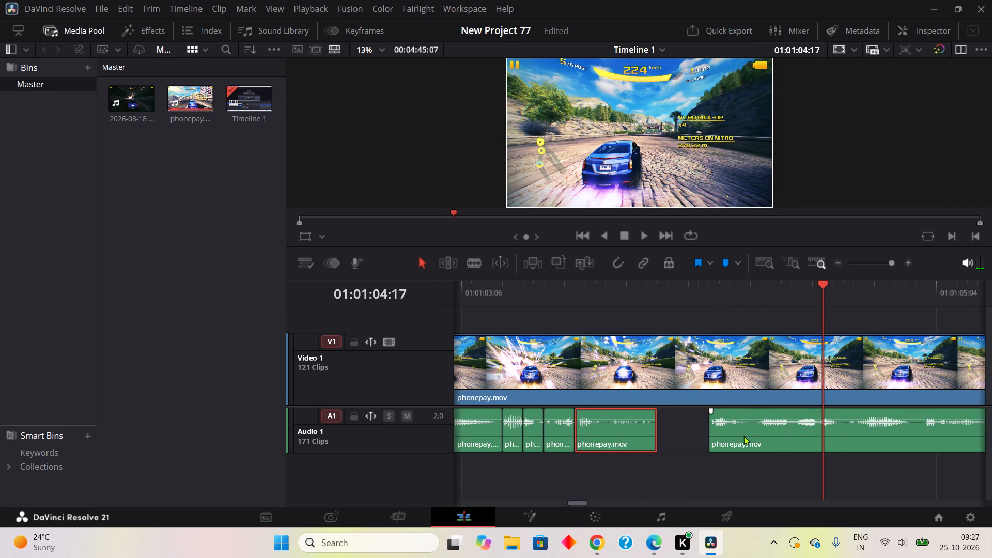
left_click_drag(746, 436, 688, 437)
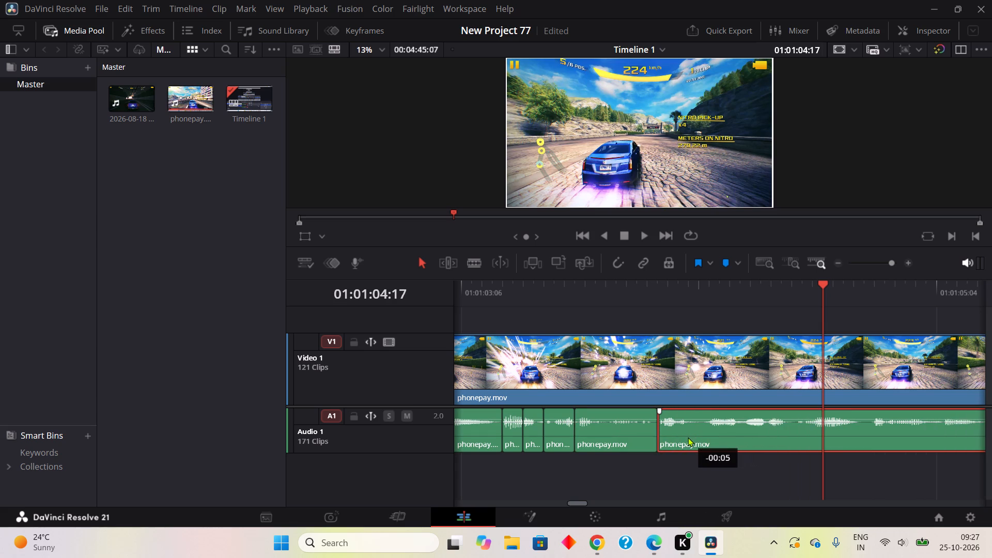
left_click_drag(688, 437, 682, 439)
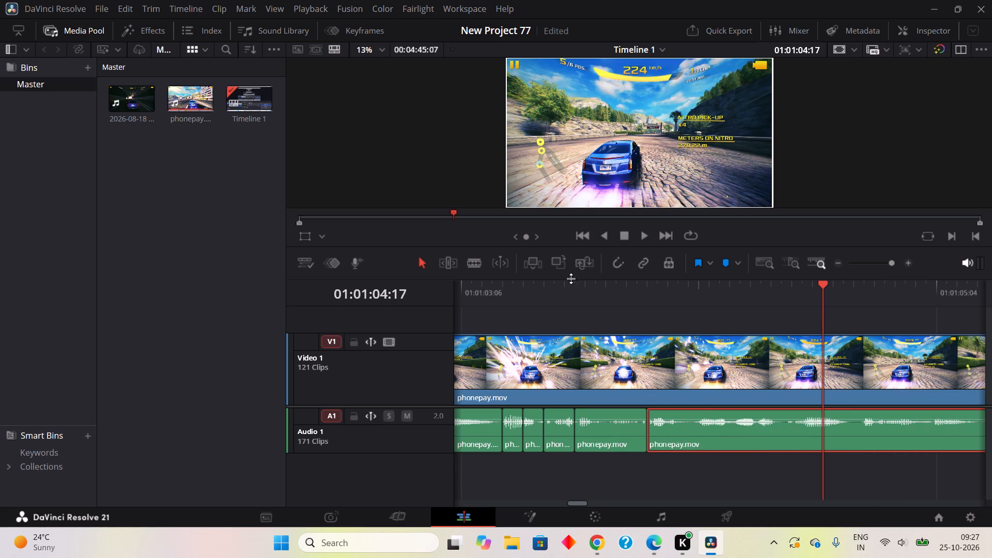
Blade out the two-frame silent Audio 1 piece from 01:01:04:12 to 01:01:04:14 and remove it with Cut.
left_click(473, 267)
left_click(777, 441)
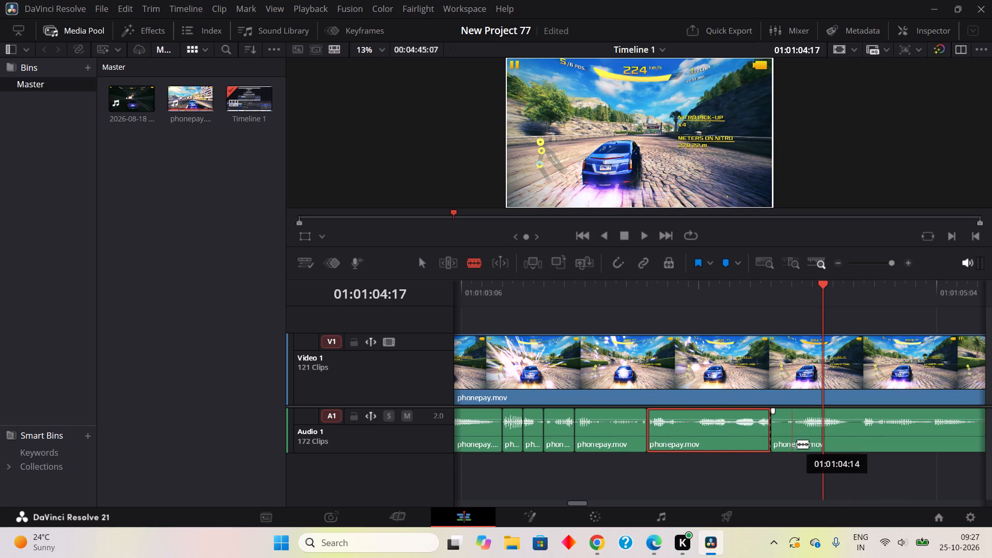
left_click(793, 444)
right_click(777, 439)
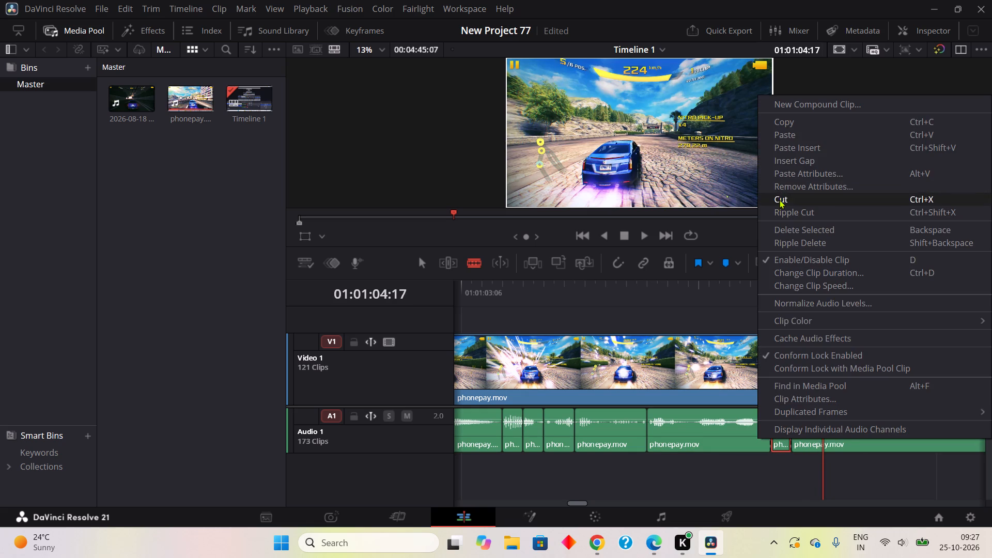
left_click(778, 200)
Blade out the two-frame silent Audio 1 piece from 01:01:04:19 to 01:01:04:21 and remove it with Cut.
left_click(851, 424)
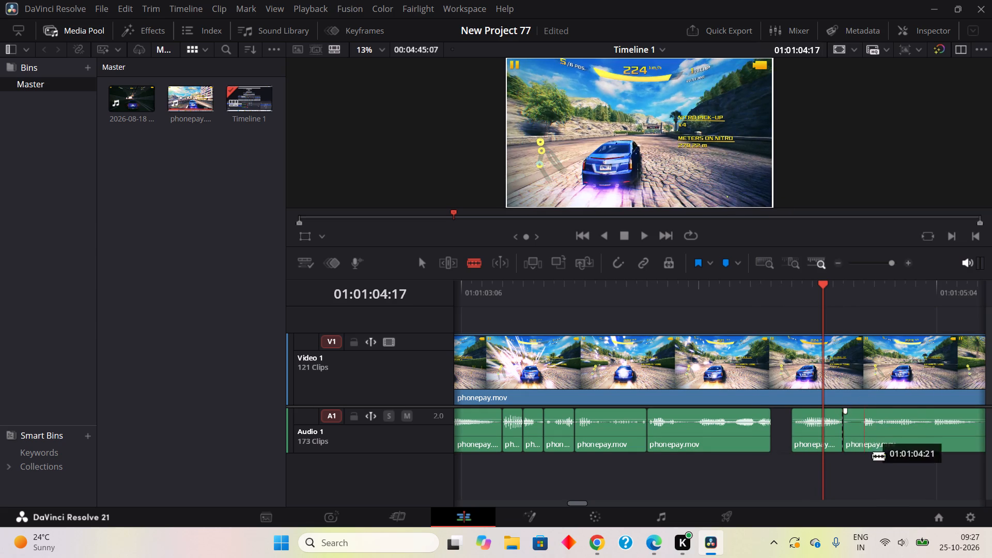
left_click(864, 439)
right_click(852, 424)
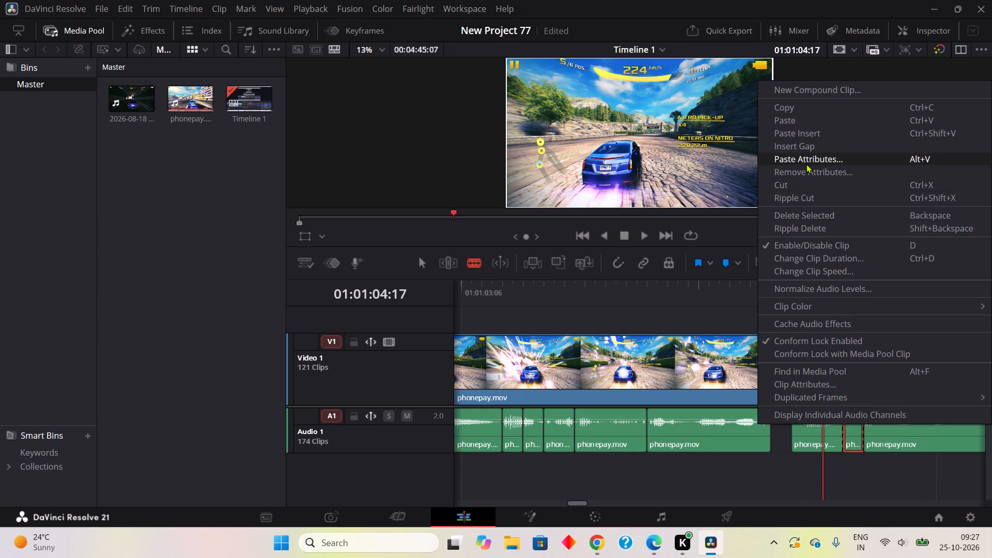
left_click(798, 181)
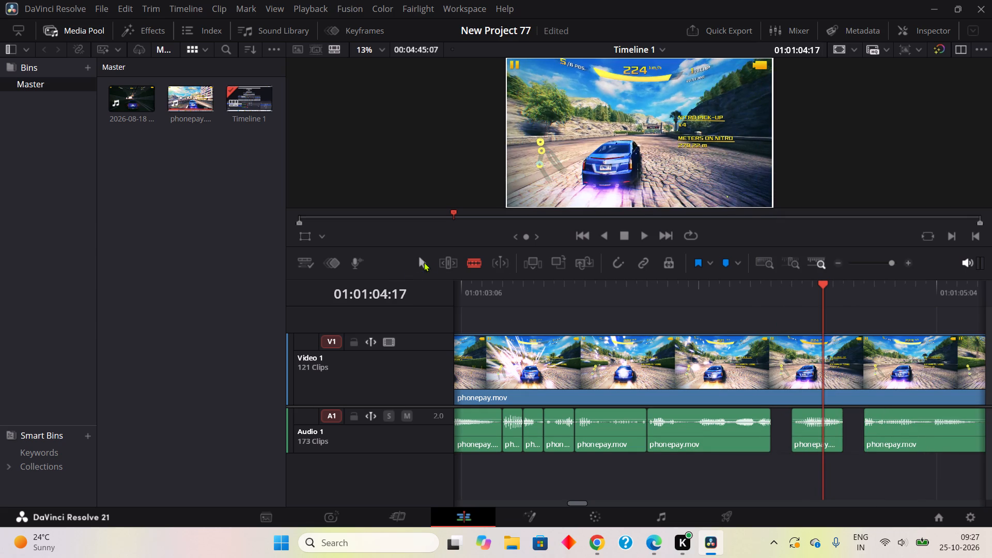
Close both two-frame Audio 1 gaps by sliding the clips after them back to 01:01:04:12 and 01:01:04:17.
left_click(419, 260)
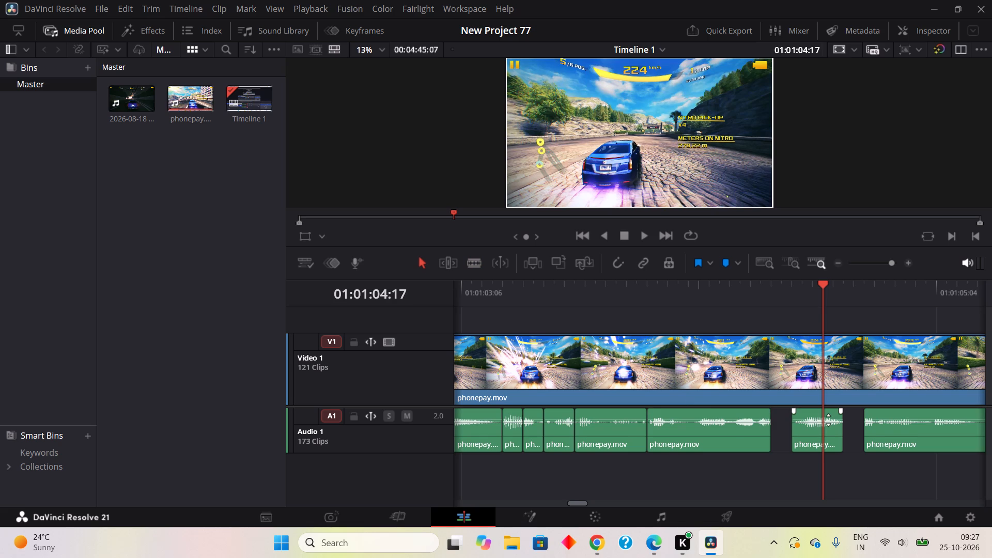
left_click(828, 420)
left_click_drag(829, 431, 802, 441)
left_click_drag(917, 432, 870, 441)
Play on to about 01:01:05:21, blade out the one-frame silent Audio 1 piece from 01:01:05:04 to 01:01:05:05 and remove it with Cut.
left_click(642, 234)
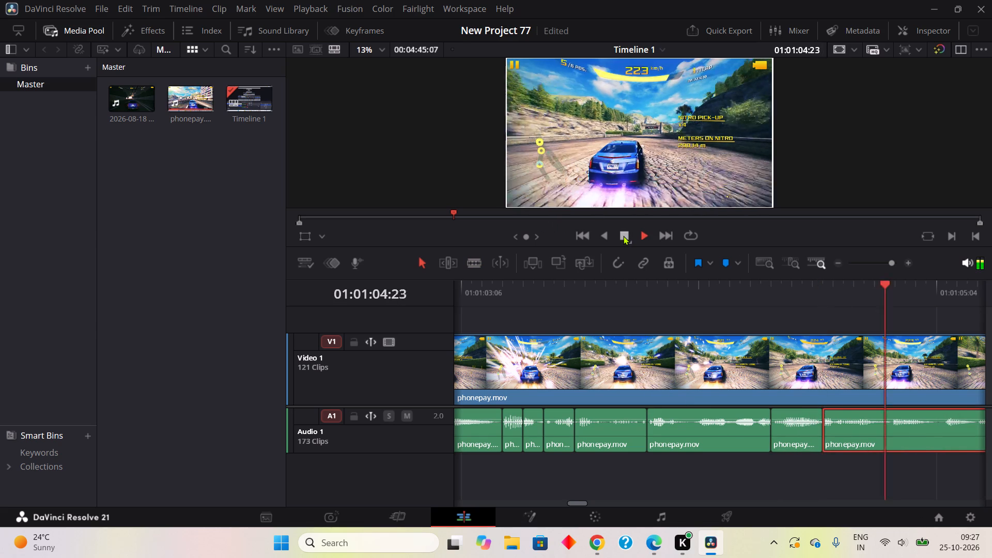
left_click(623, 236)
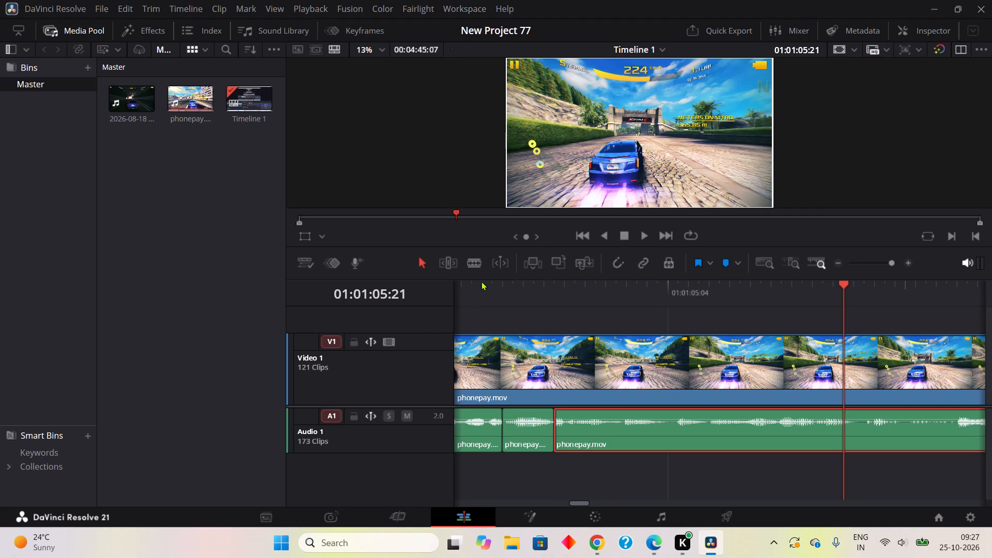
left_click(477, 265)
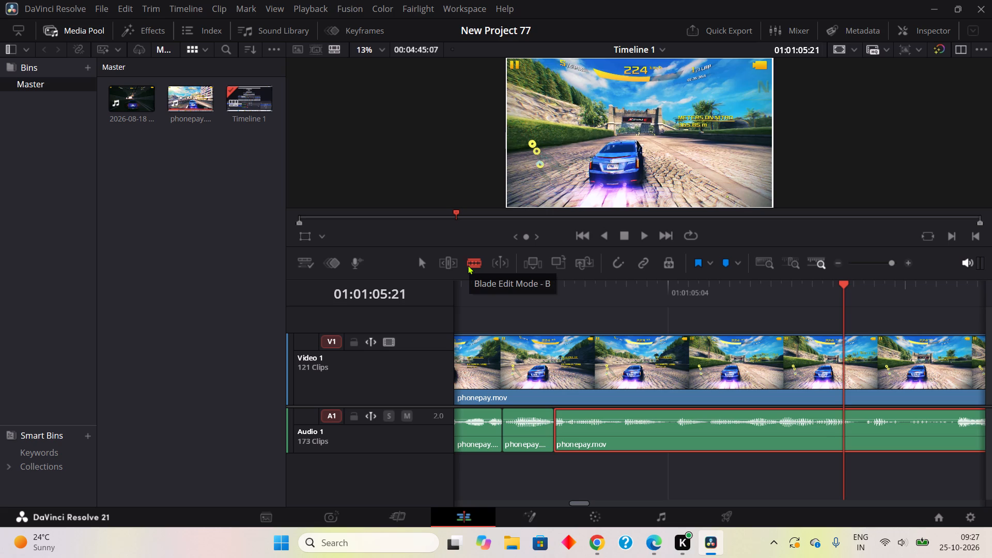
left_click(672, 438)
left_click(680, 439)
right_click(668, 442)
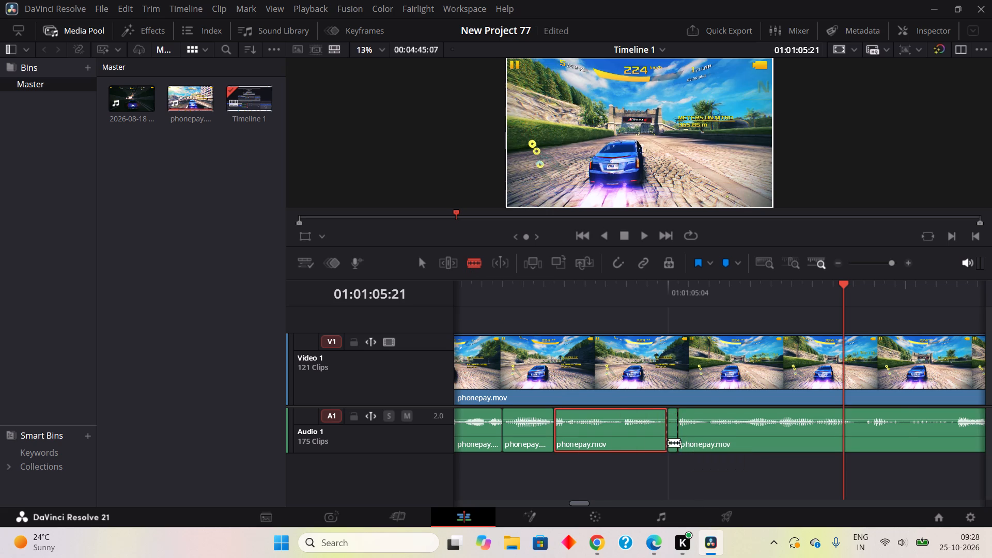
left_click(703, 202)
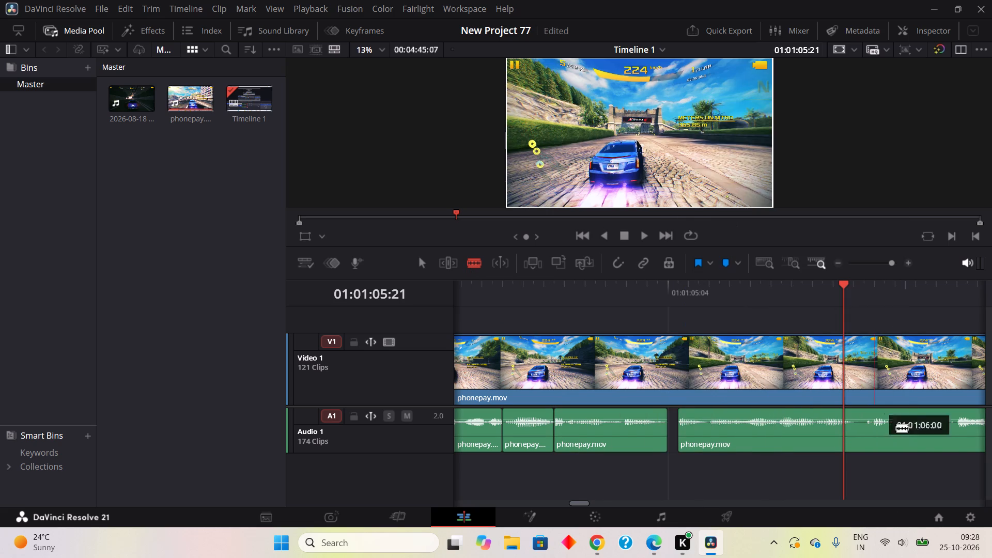
Blade out the one-frame silent Audio 1 piece from 01:01:05:22 to 01:01:05:23 and remove it with Cut.
left_click(859, 440)
left_click(871, 433)
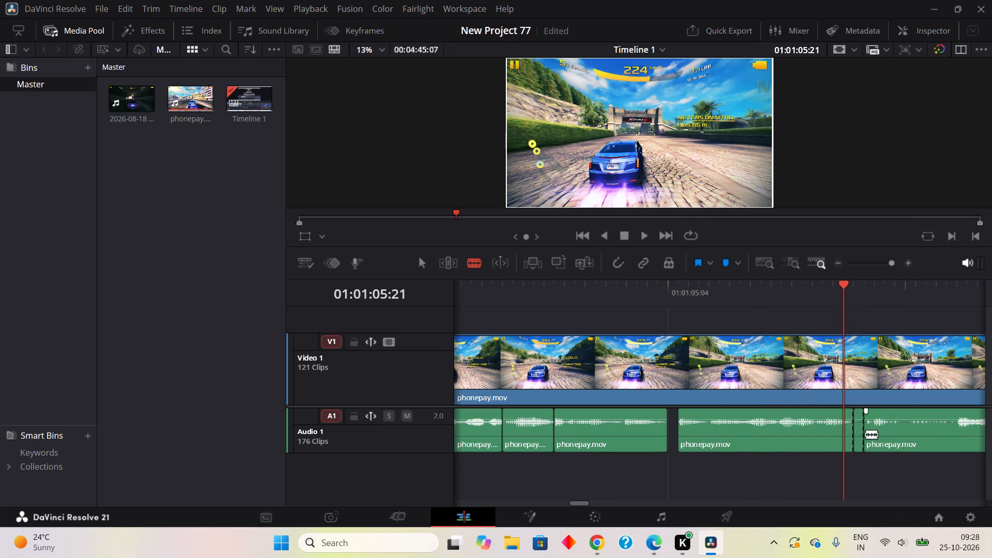
right_click(857, 438)
left_click(778, 202)
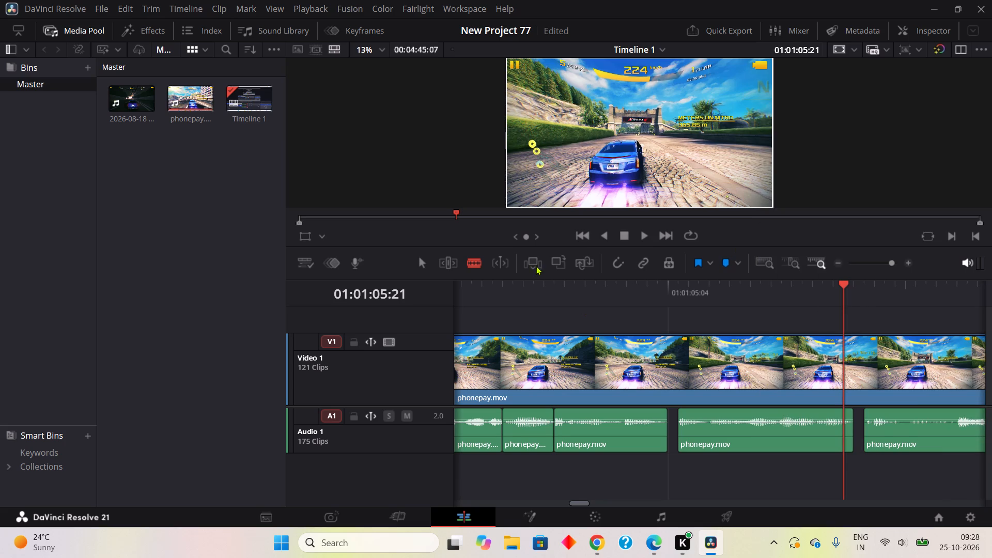
Close both one-frame Audio 1 gaps by sliding the clips after them back to 01:01:05:04 and 01:01:05:21.
left_click(429, 261)
left_click_drag(721, 443, 701, 443)
left_click_drag(905, 440, 875, 442)
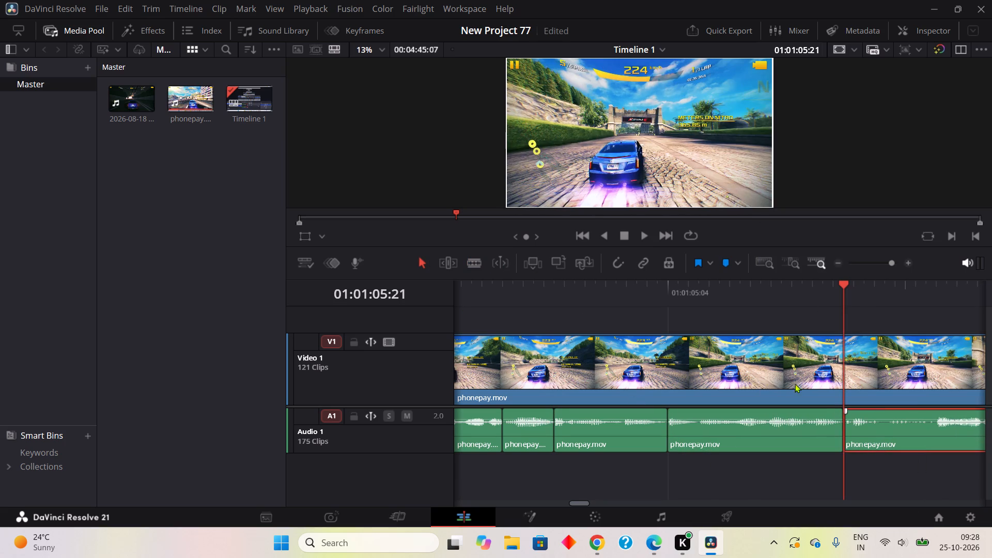
Play on to about 01:01:06:23, remove the silent Audio 1 piece from 01:01:07:05 to 01:01:07:07 with blade and Cut, and close its gap.
left_click(639, 232)
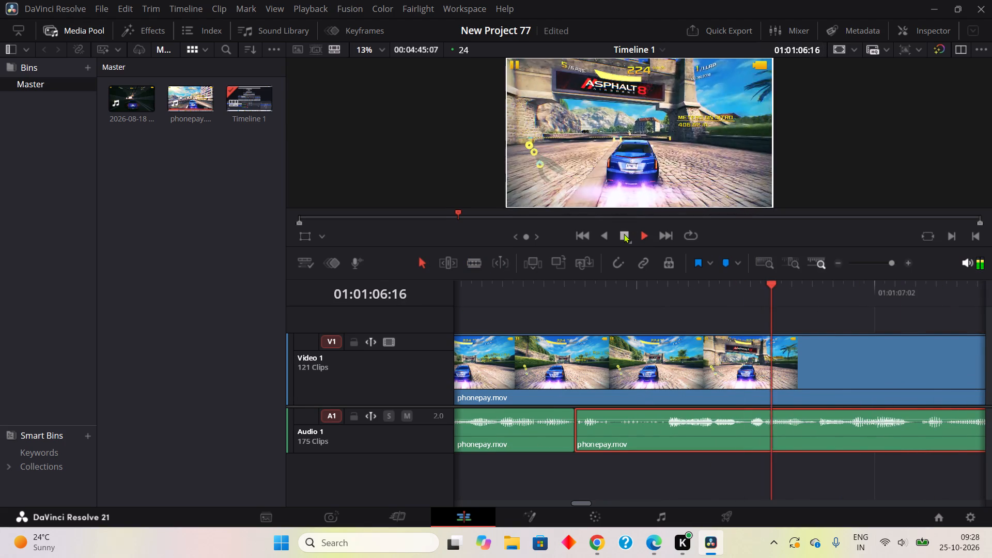
left_click(624, 234)
left_click(473, 257)
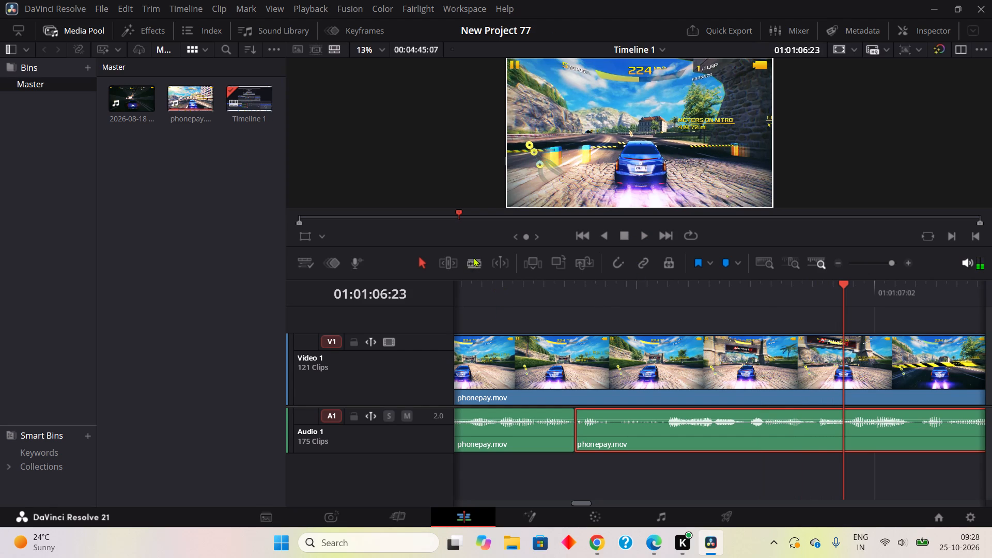
left_click(909, 416)
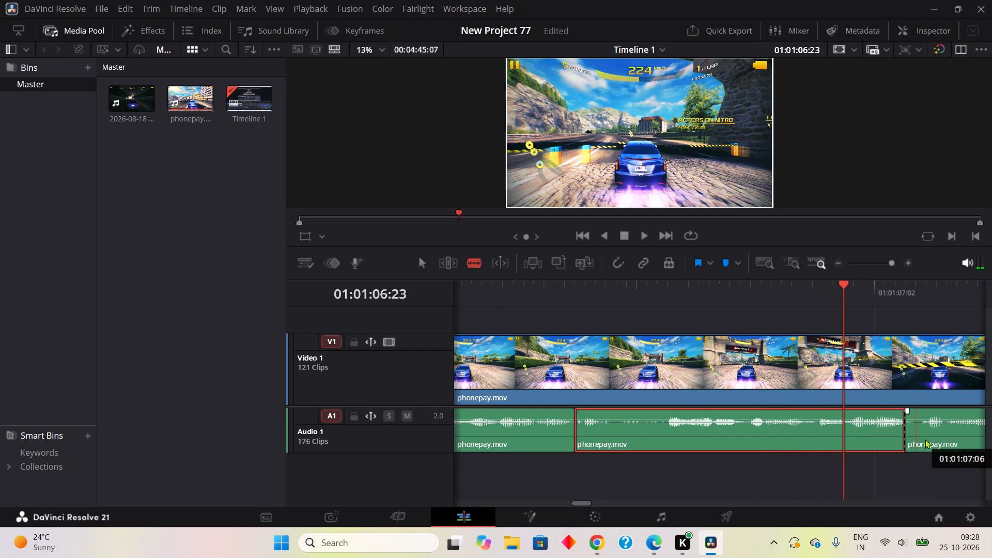
left_click(927, 434)
right_click(922, 432)
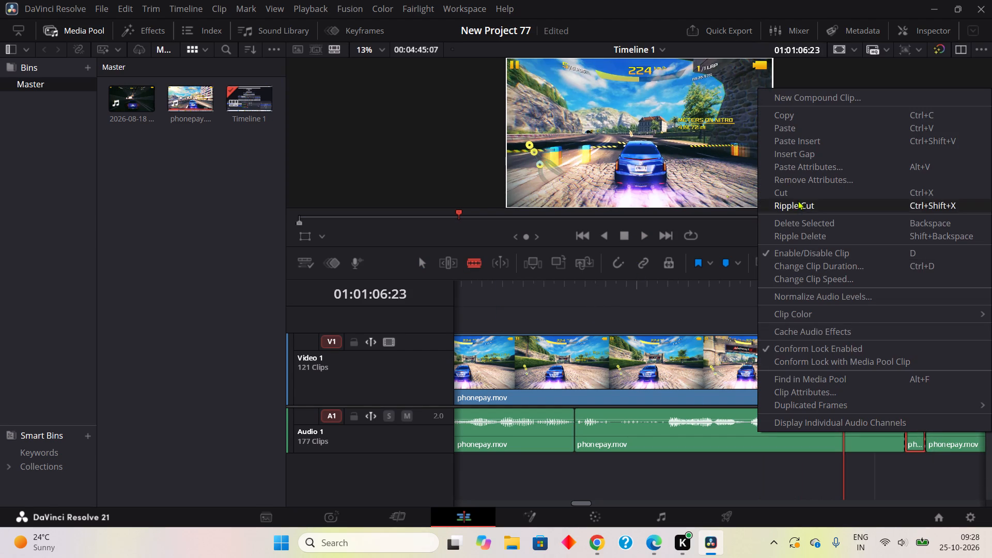
left_click(794, 193)
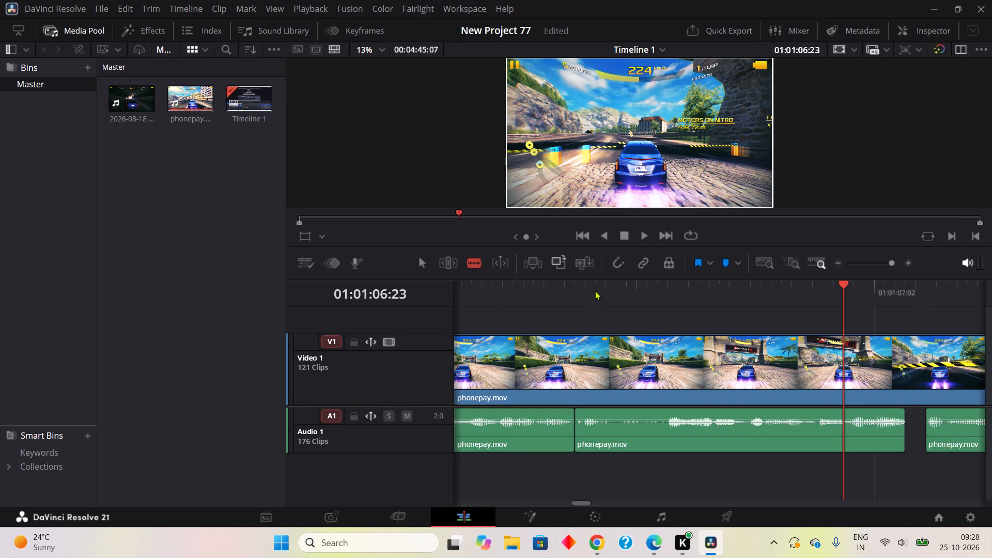
left_click(421, 261)
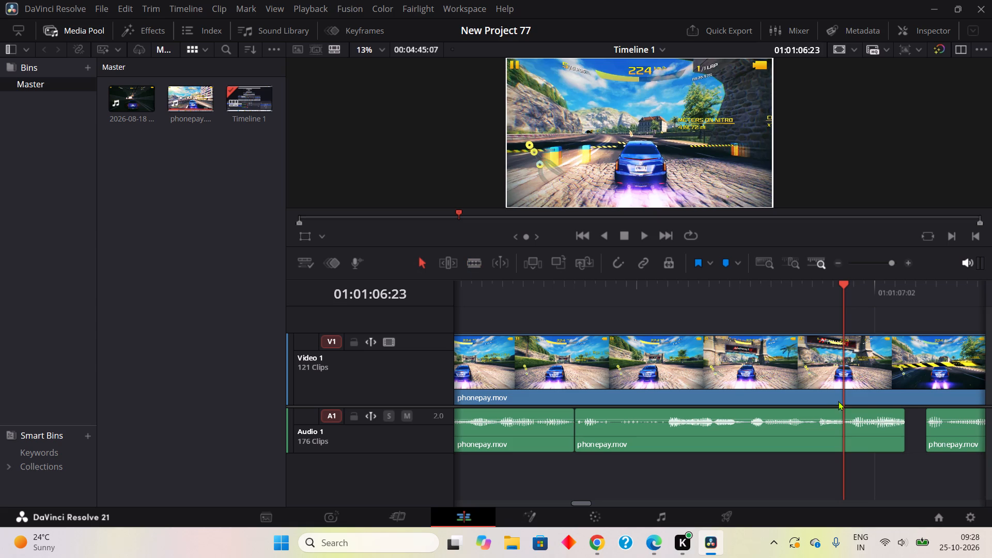
left_click_drag(966, 433, 941, 439)
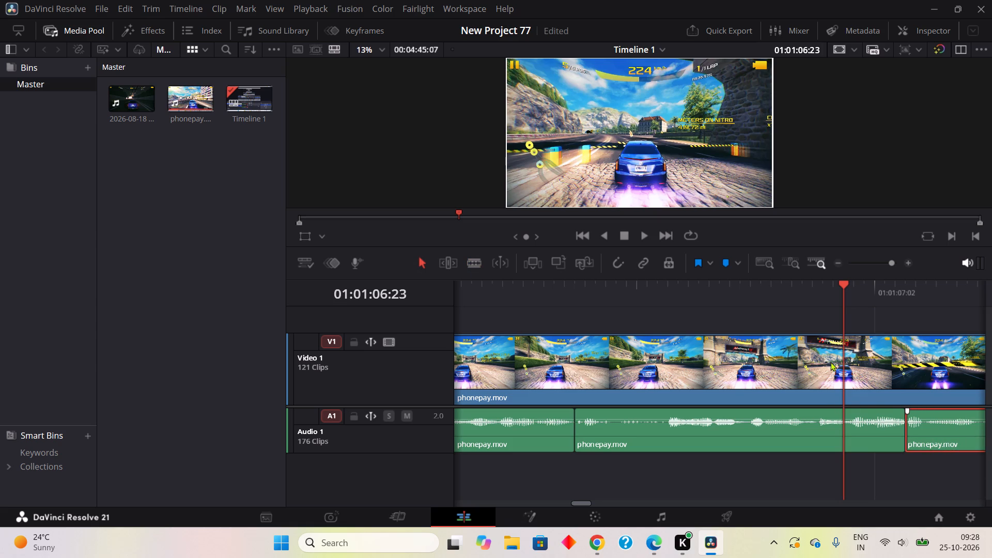
Play on to about 01:01:08:03, blade out the one-frame silent Audio 1 piece from 01:01:07:21 to 01:01:07:22 and remove it with Cut.
left_click(640, 240)
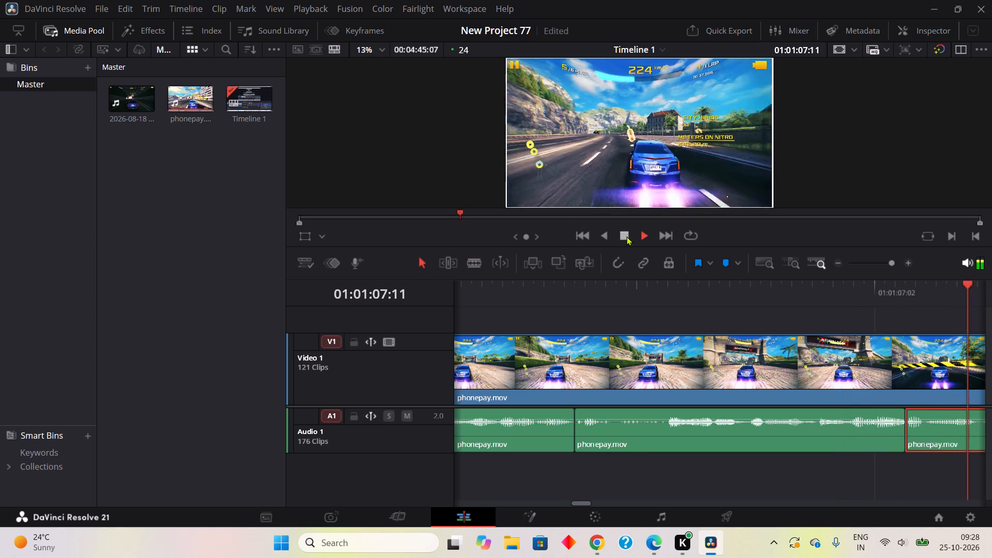
left_click(627, 236)
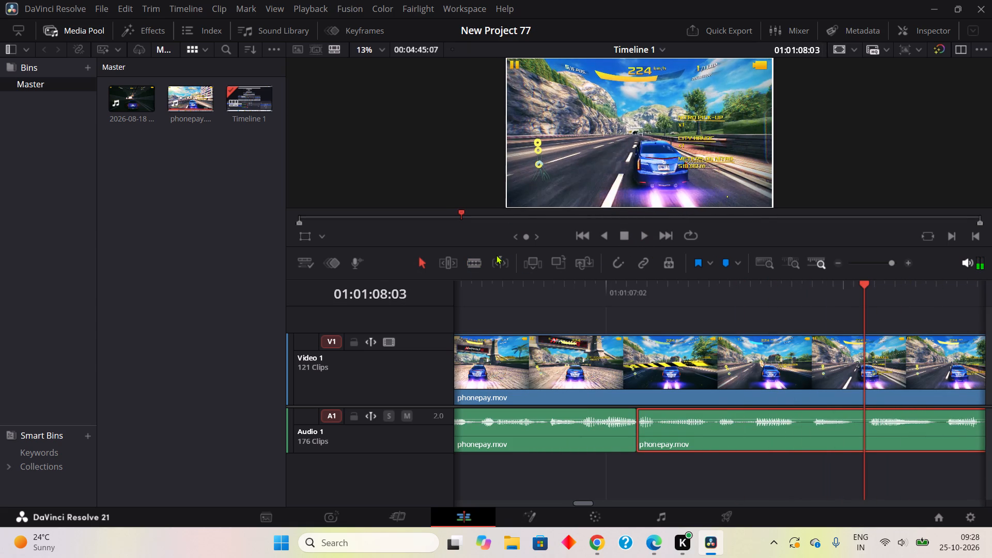
left_click(474, 262)
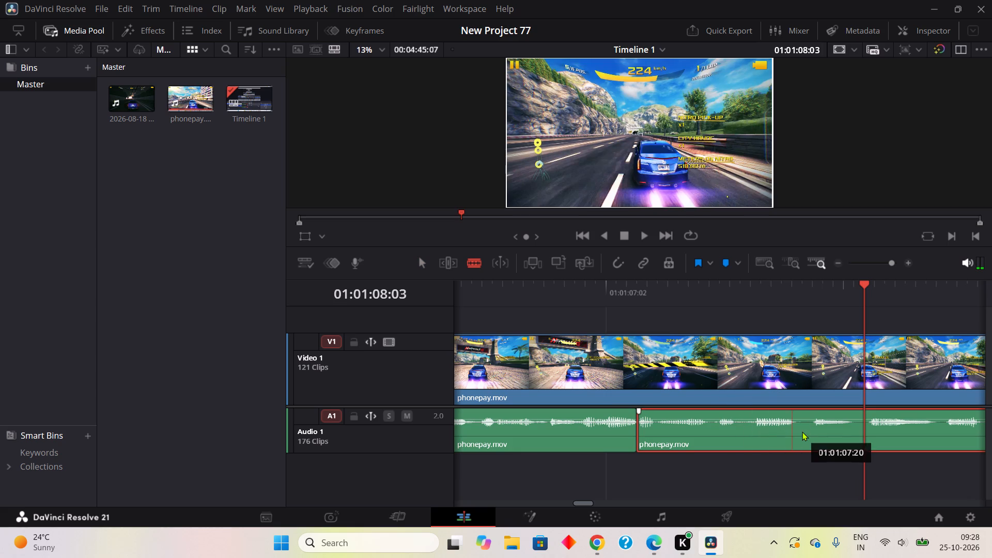
left_click(803, 431)
left_click(814, 428)
right_click(809, 431)
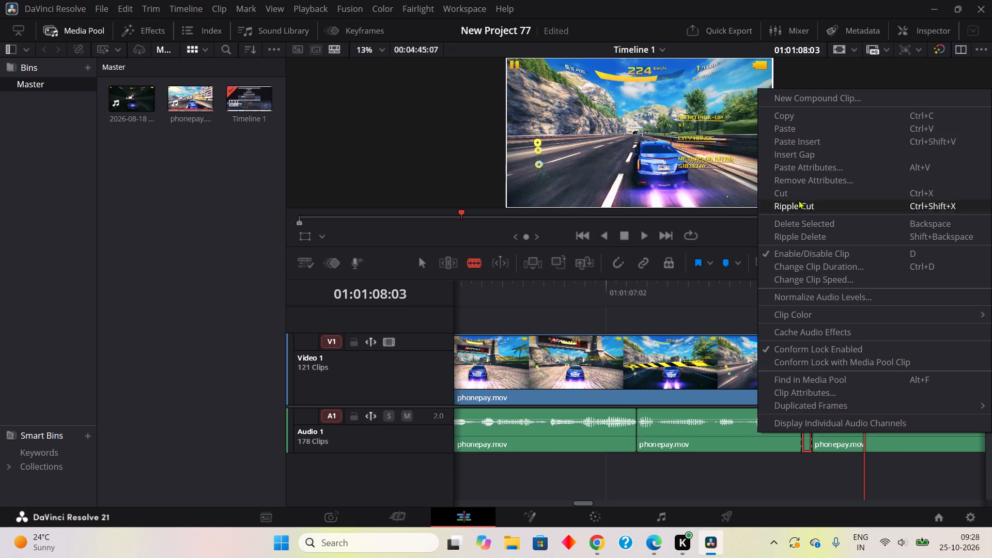
left_click(797, 195)
Blade out the one-frame silent Audio 1 piece from 01:01:08:02 to 01:01:08:03 and remove it with Cut.
left_click(857, 440)
left_click(874, 430)
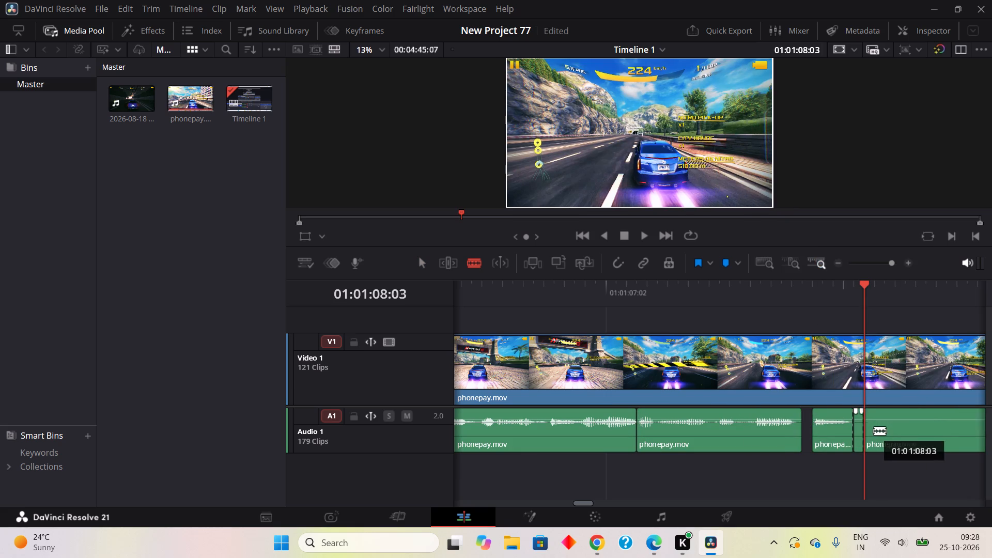
right_click(865, 437)
right_click(862, 432)
right_click(856, 436)
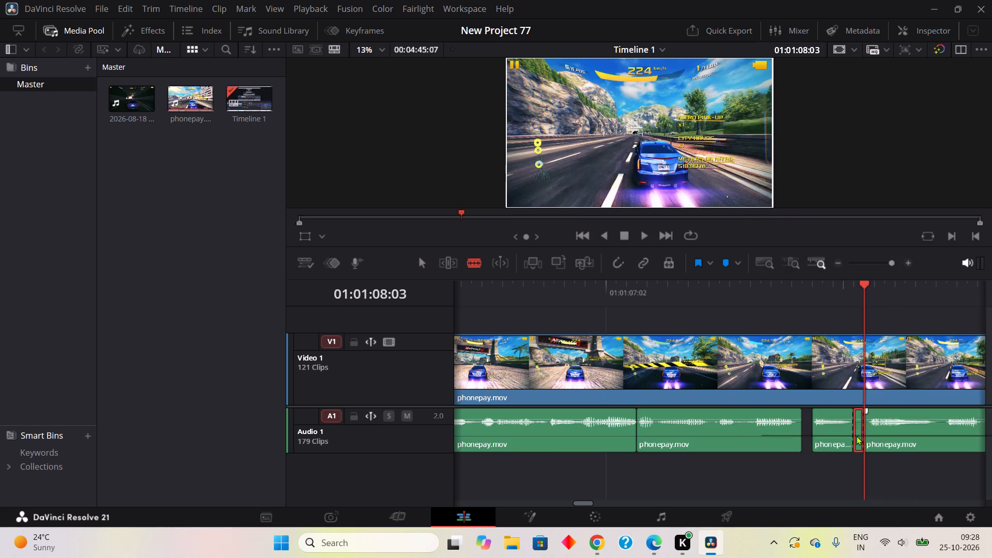
left_click(788, 195)
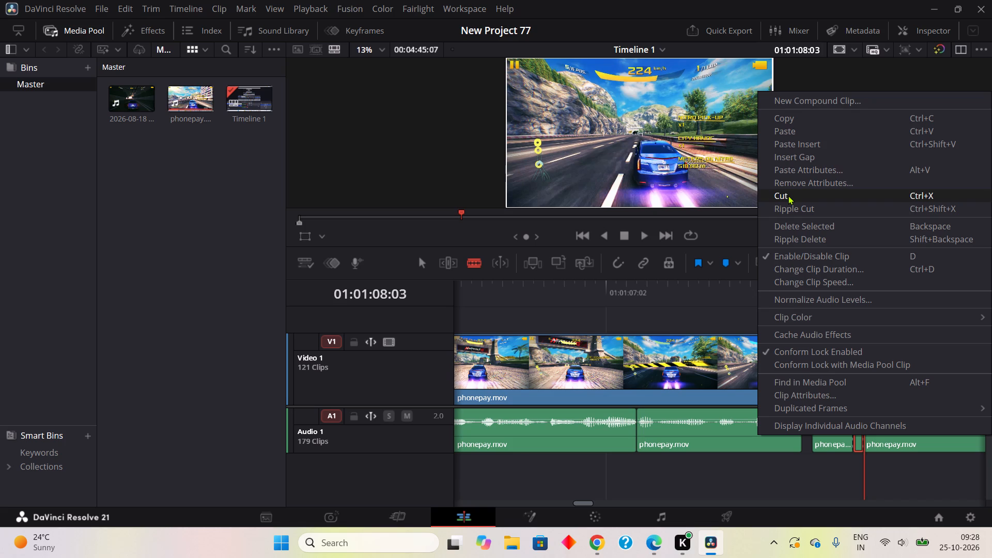
Blade out the one-frame silent Audio 1 piece from 01:01:08:10 to 01:01:08:11 and remove it with Cut.
left_click(938, 445)
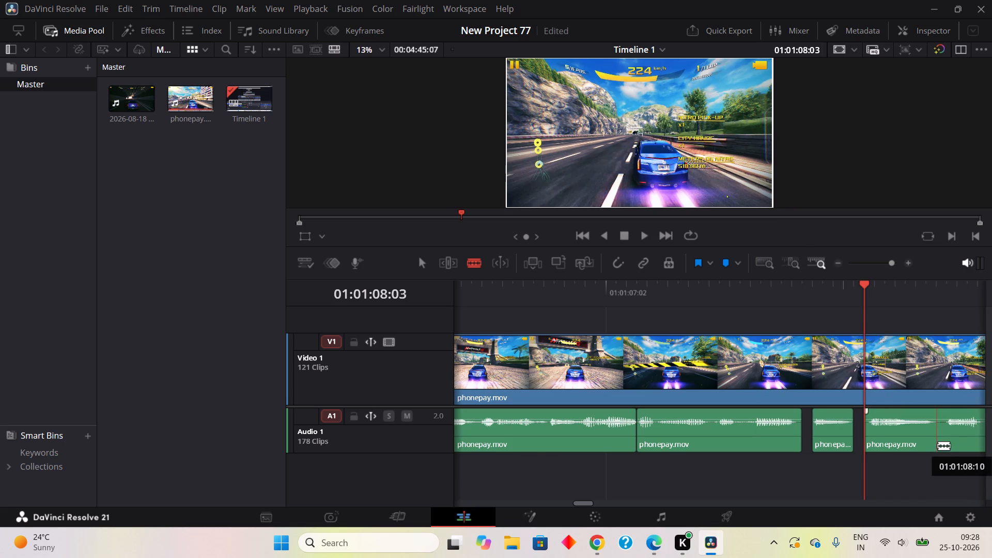
left_click(948, 440)
right_click(941, 440)
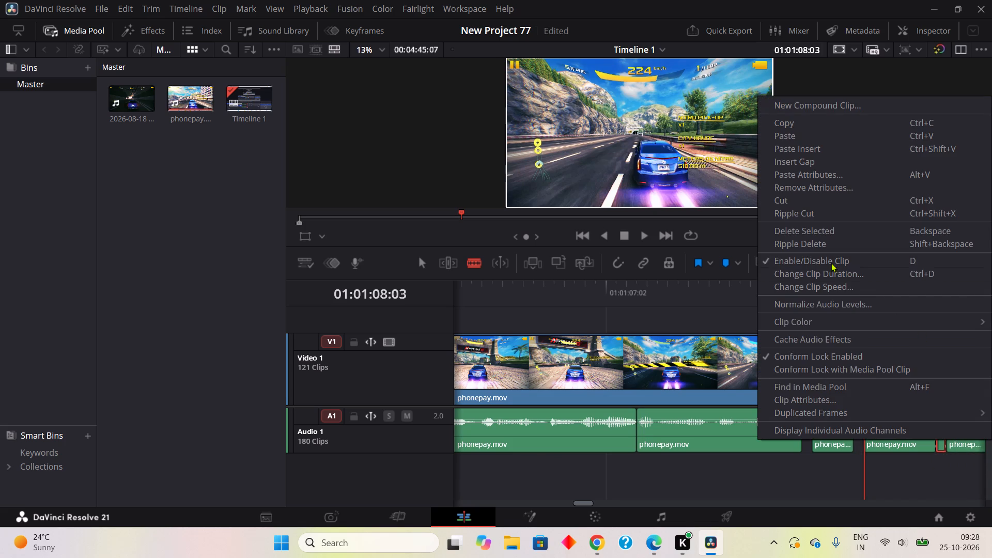
double_click(791, 197)
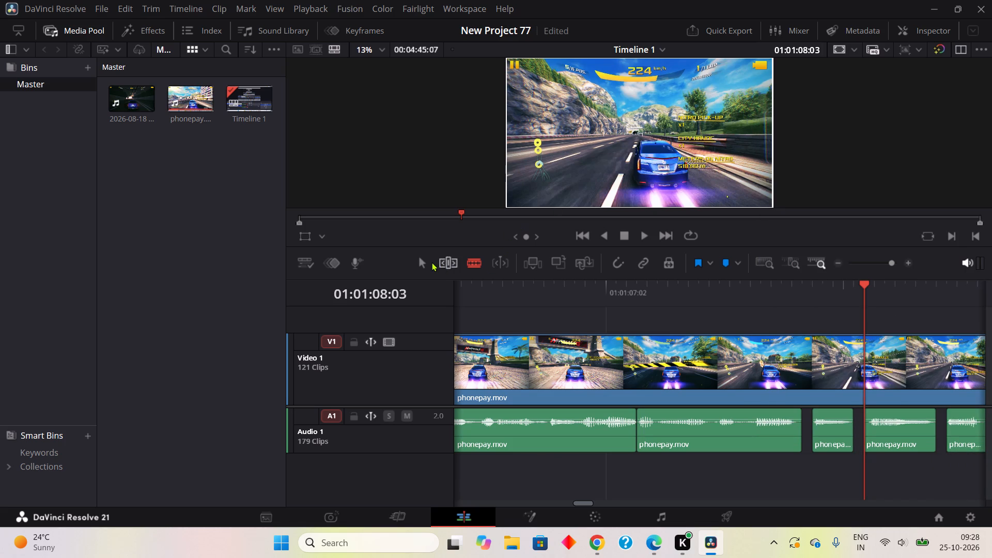
Close the three Audio 1 gaps by sliding the clips after them back to 01:01:07:20, 01:01:08:00 and 01:01:08:07.
left_click(426, 262)
left_click_drag(835, 439, 830, 439)
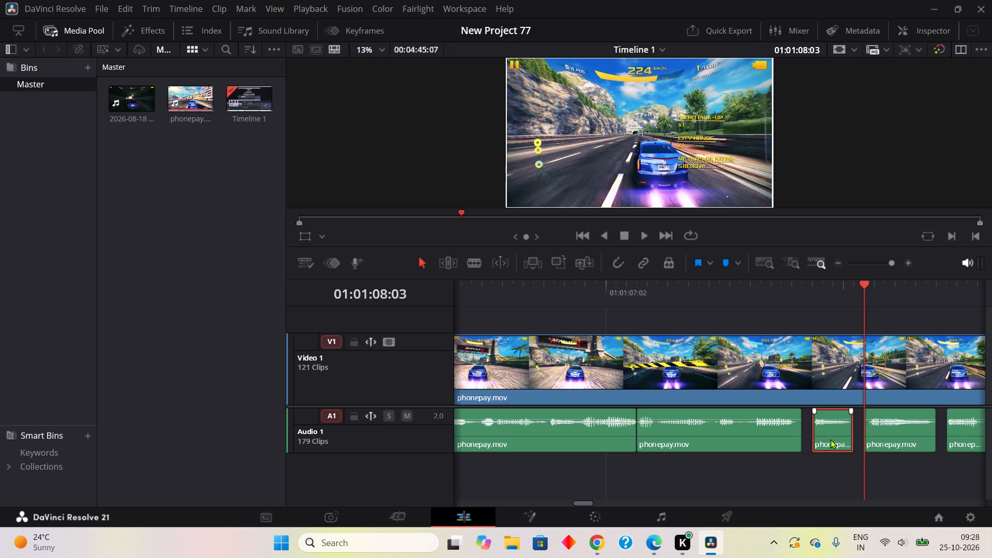
left_click_drag(830, 439, 814, 451)
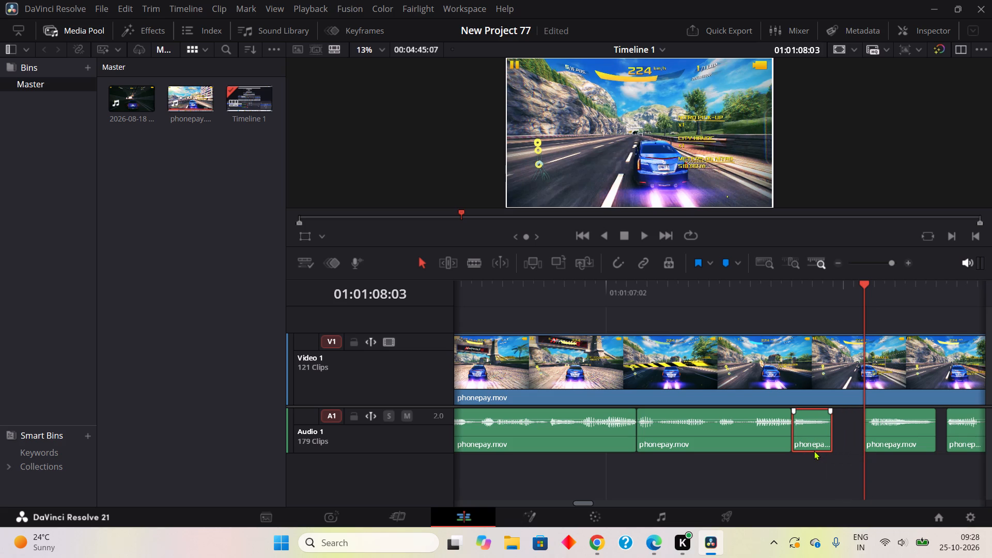
left_click_drag(874, 432, 842, 441)
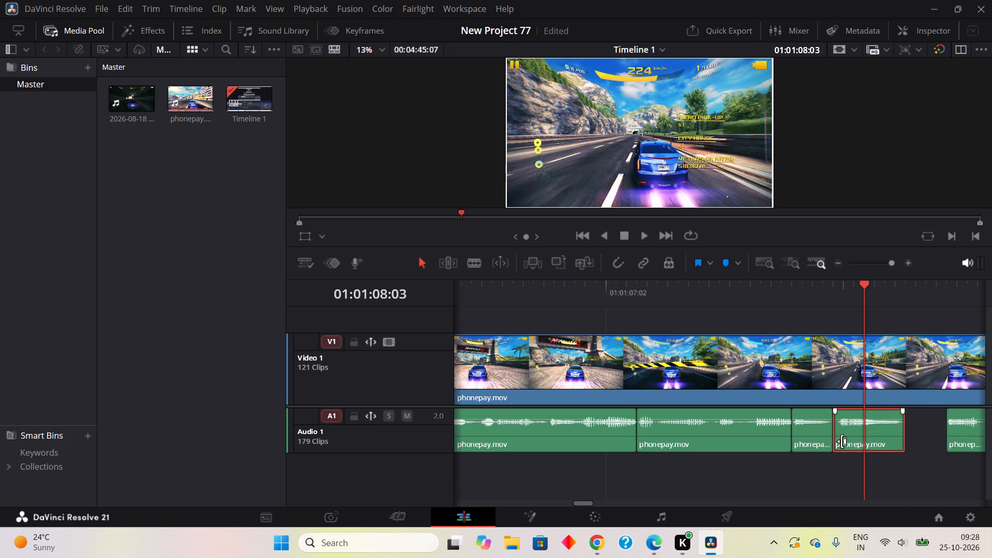
left_click_drag(973, 434, 877, 441)
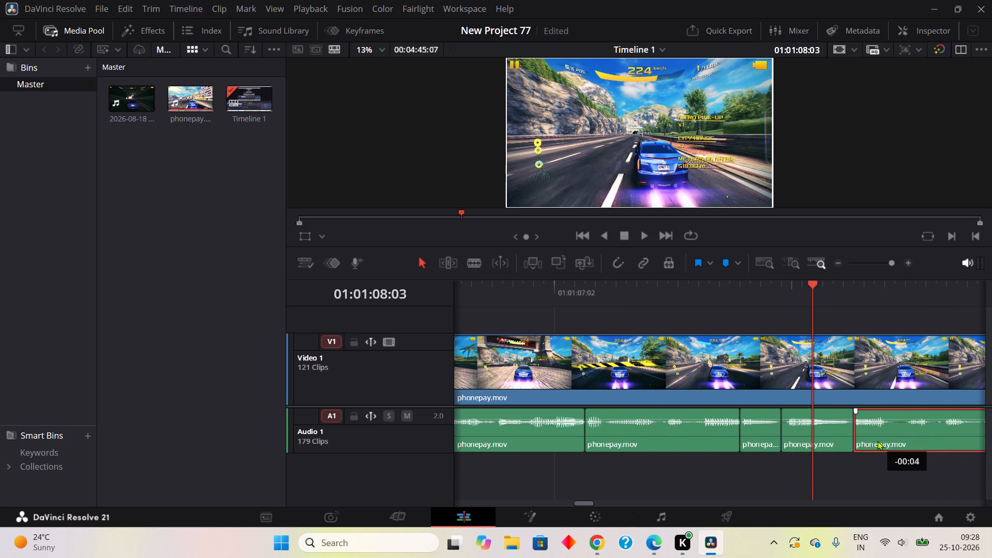
left_click_drag(877, 441, 876, 441)
Blade out the two-frame silent Audio 1 piece from 01:01:08:10 to 01:01:08:12, remove it with Cut and slide the following clip back to 01:01:08:10.
double_click(482, 266)
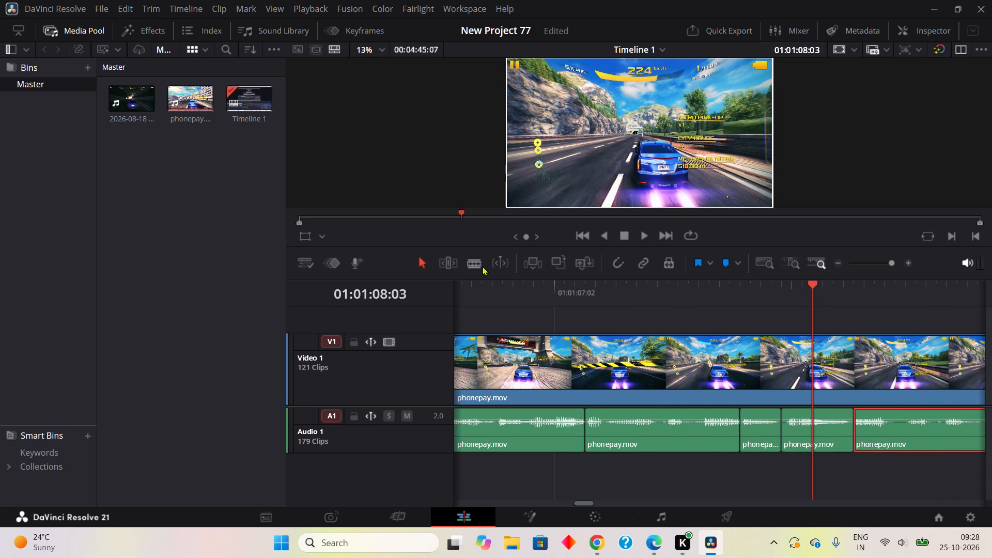
left_click(892, 437)
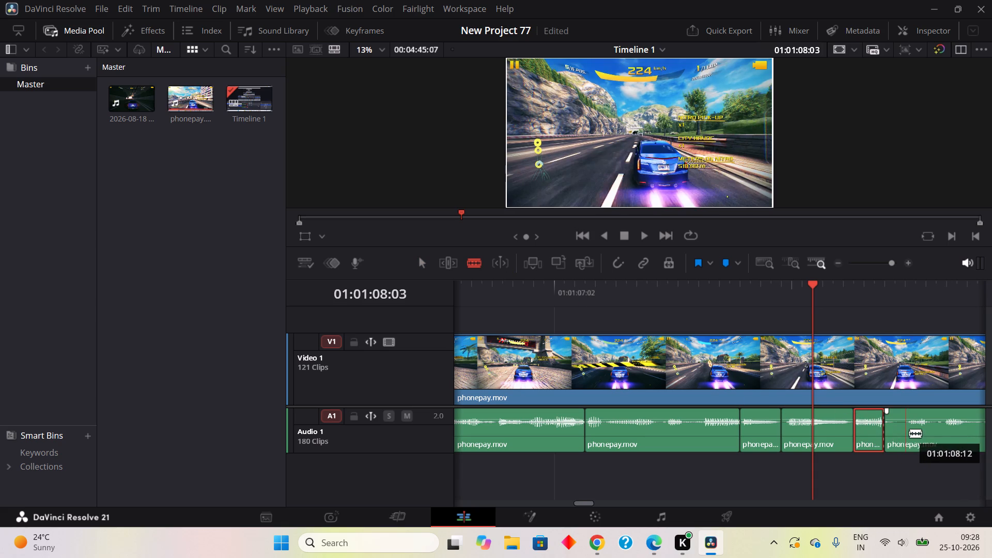
left_click(909, 433)
right_click(900, 437)
left_click(820, 193)
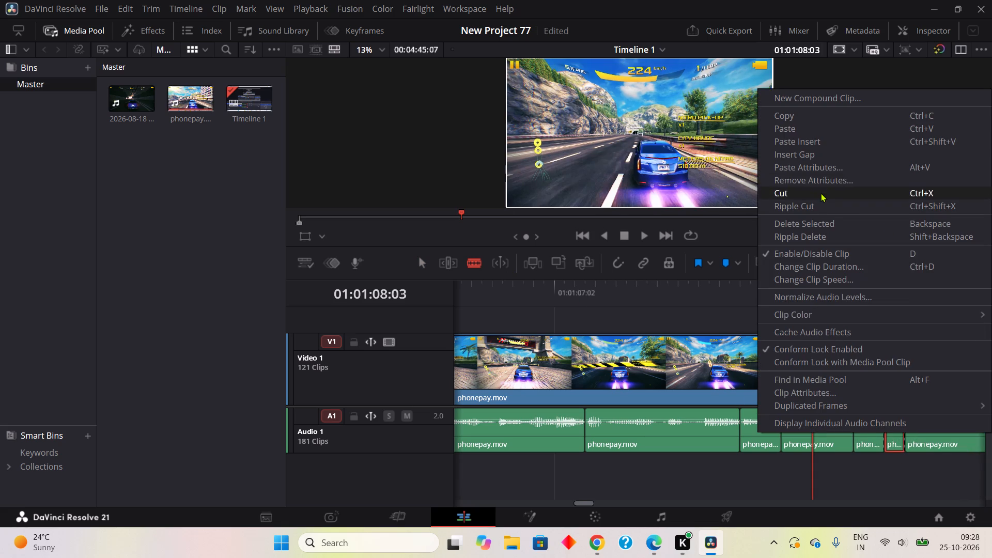
left_click(421, 260)
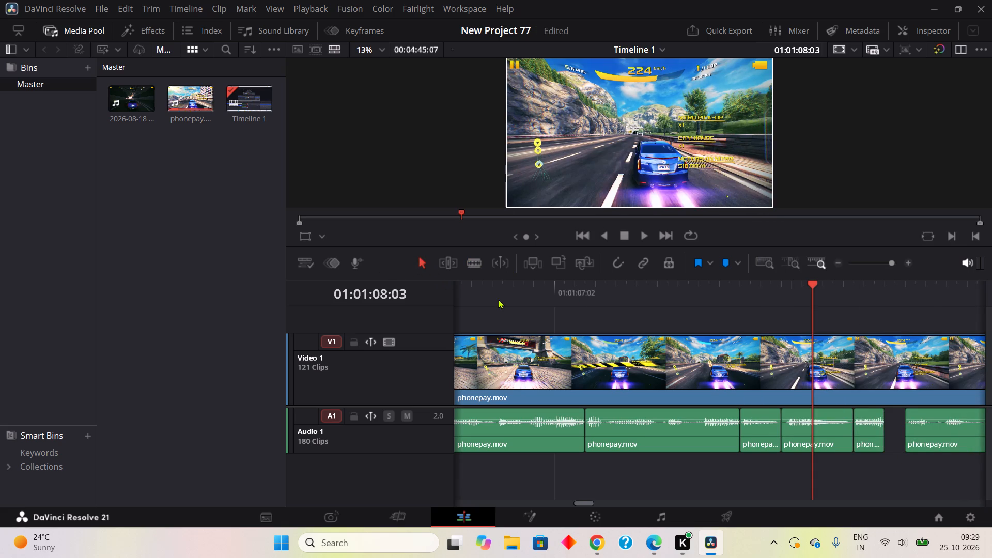
left_click_drag(946, 426, 917, 432)
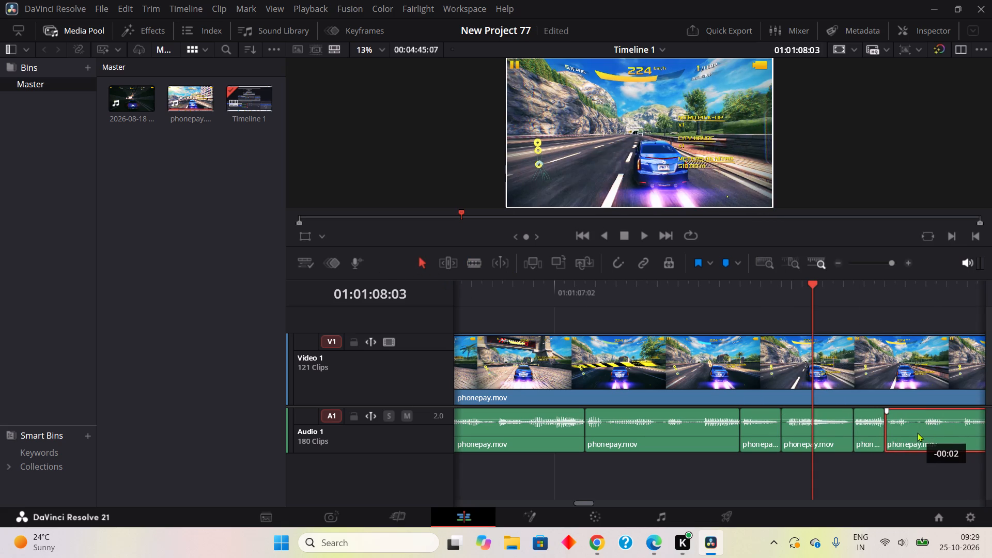
left_click_drag(917, 432, 919, 432)
left_click(919, 432)
Play on to about 01:01:09:11, remove the silent Audio 1 piece from 01:01:09:15 to 01:01:09:18 with blade and Cut, and close its gap.
left_click(639, 236)
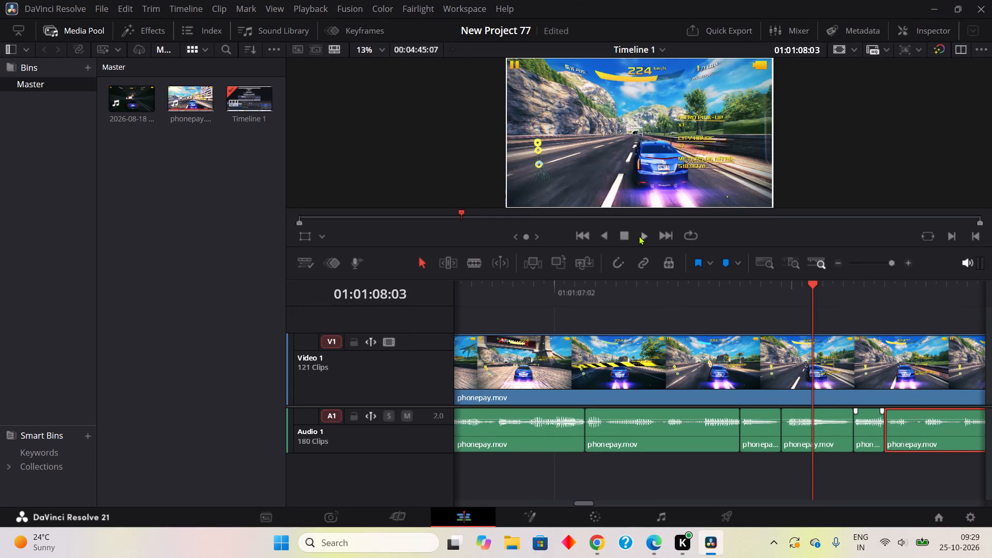
left_click(618, 238)
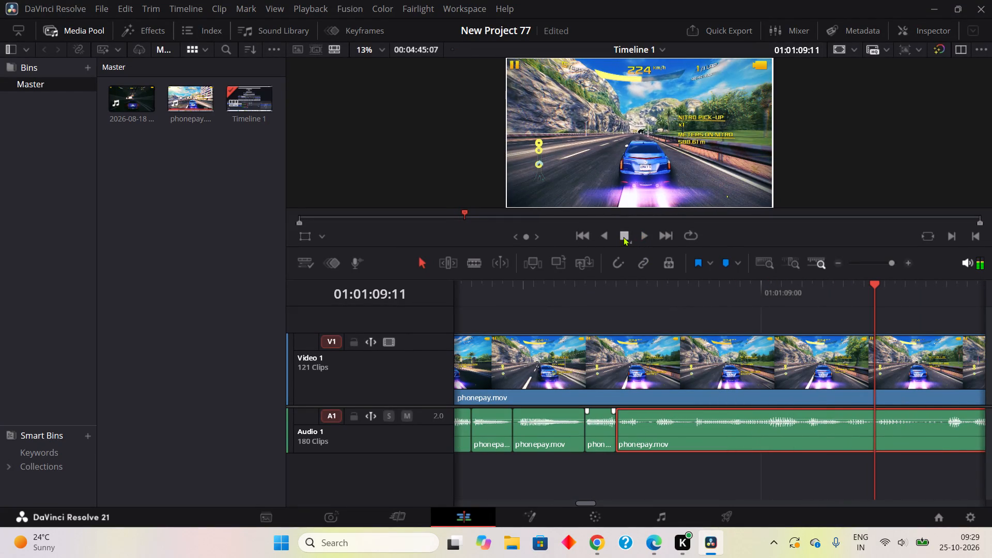
left_click(467, 263)
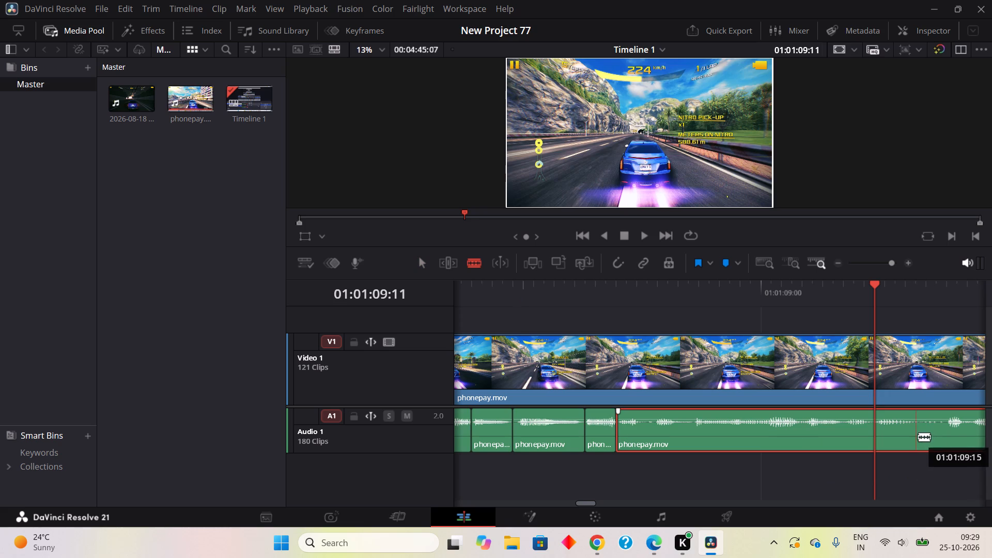
left_click(918, 437)
left_click(952, 443)
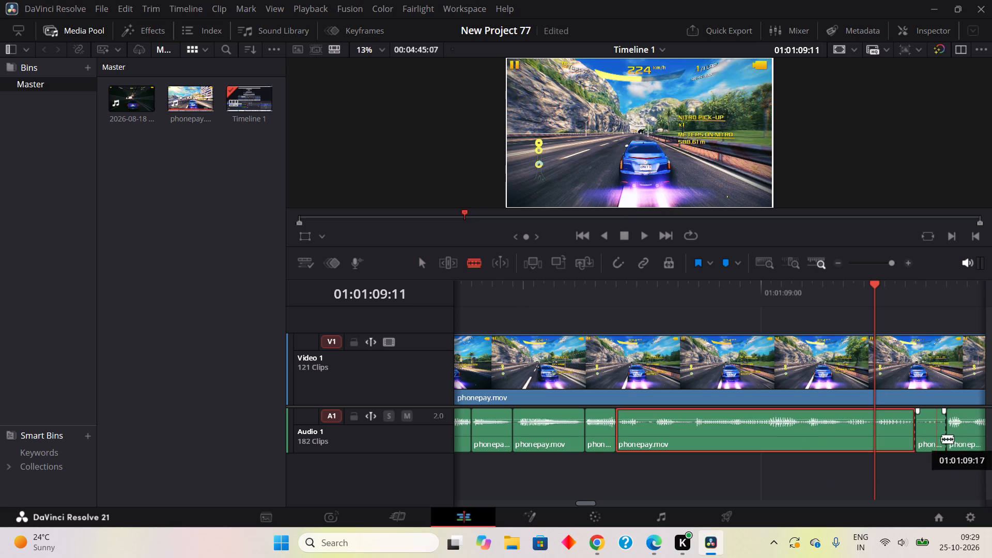
right_click(931, 436)
left_click(775, 194)
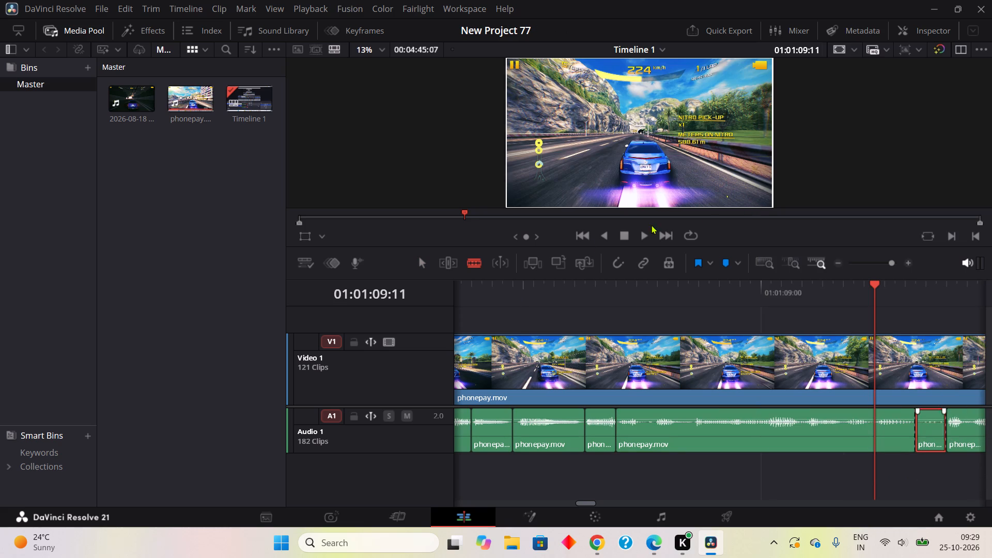
left_click(426, 264)
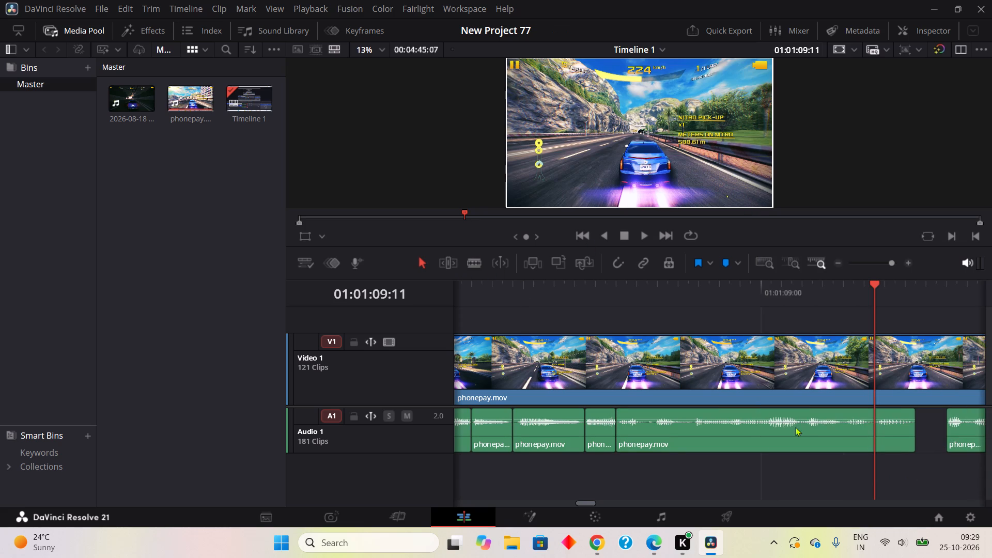
left_click_drag(972, 427, 886, 445)
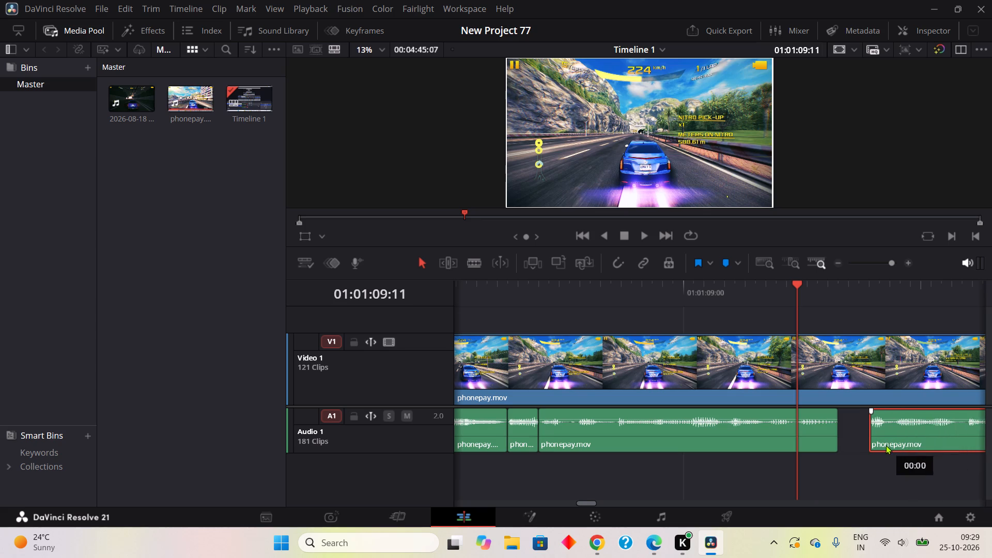
left_click_drag(886, 445, 861, 451)
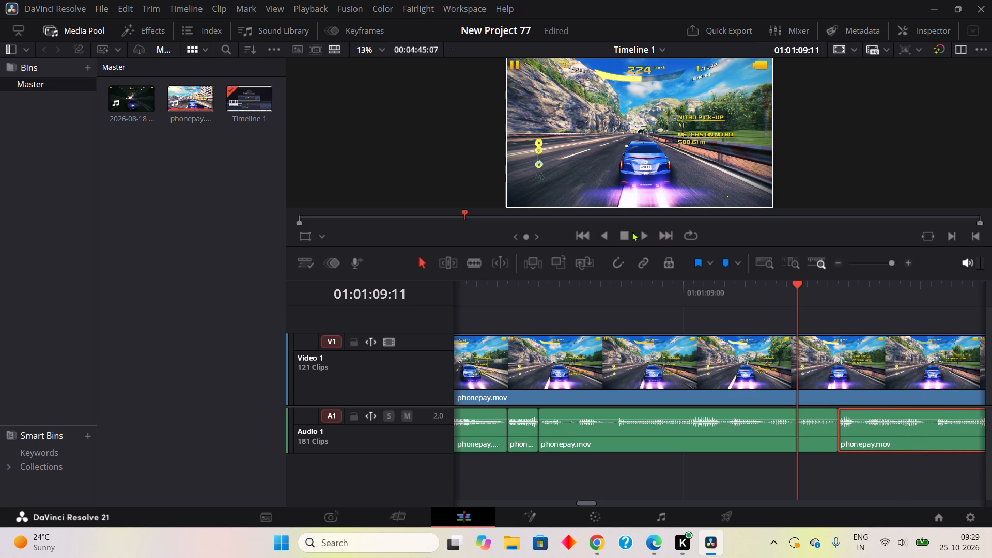
Play on to about 01:01:10:18, blade out the one-frame silent Audio 1 piece from 01:01:10:21 to 01:01:10:22 and remove it with Cut.
left_click(639, 237)
left_click(625, 237)
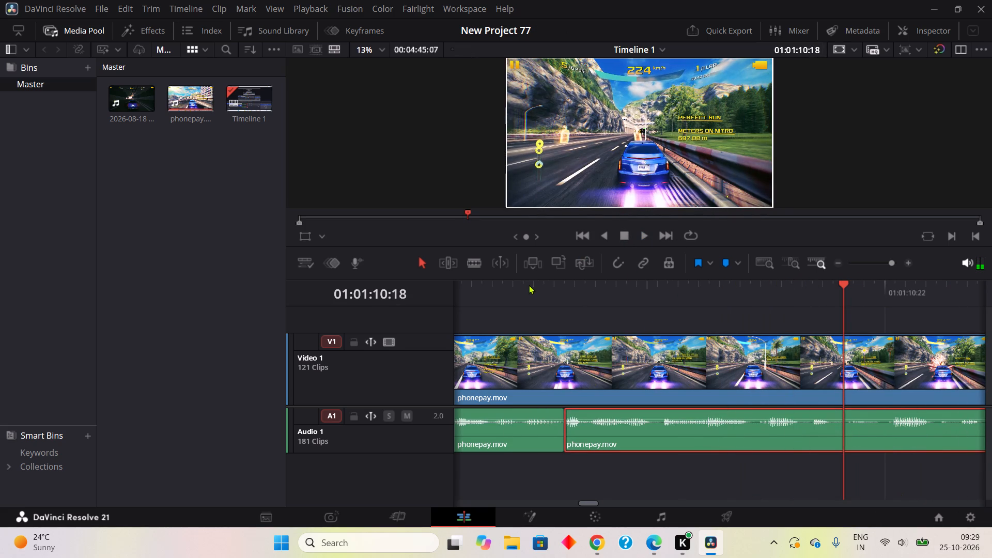
double_click(483, 266)
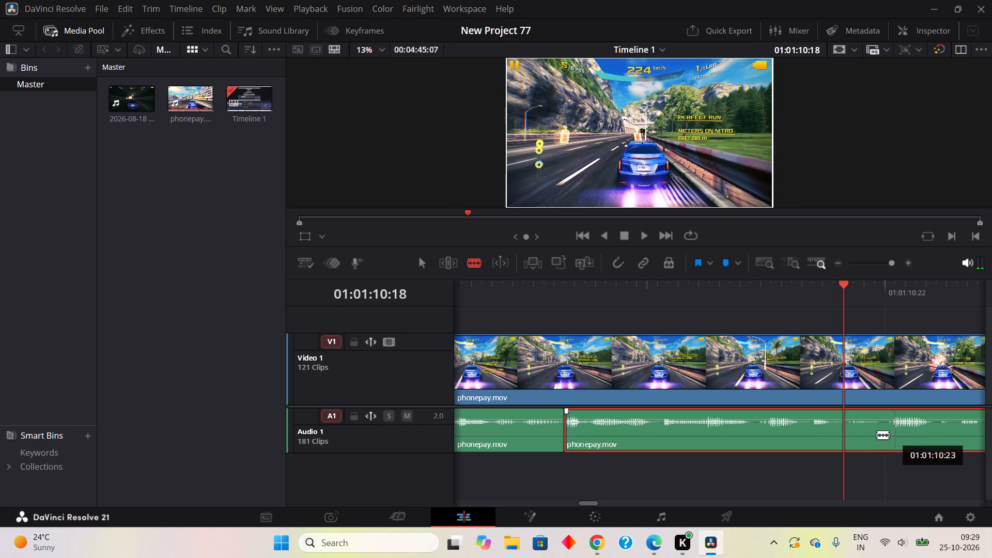
left_click(881, 431)
left_click(895, 429)
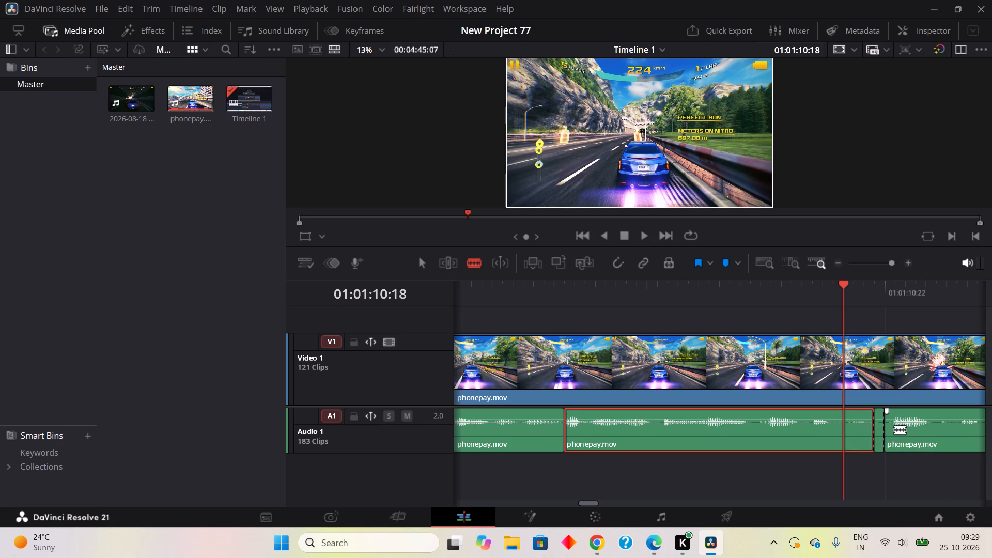
right_click(882, 432)
left_click(809, 190)
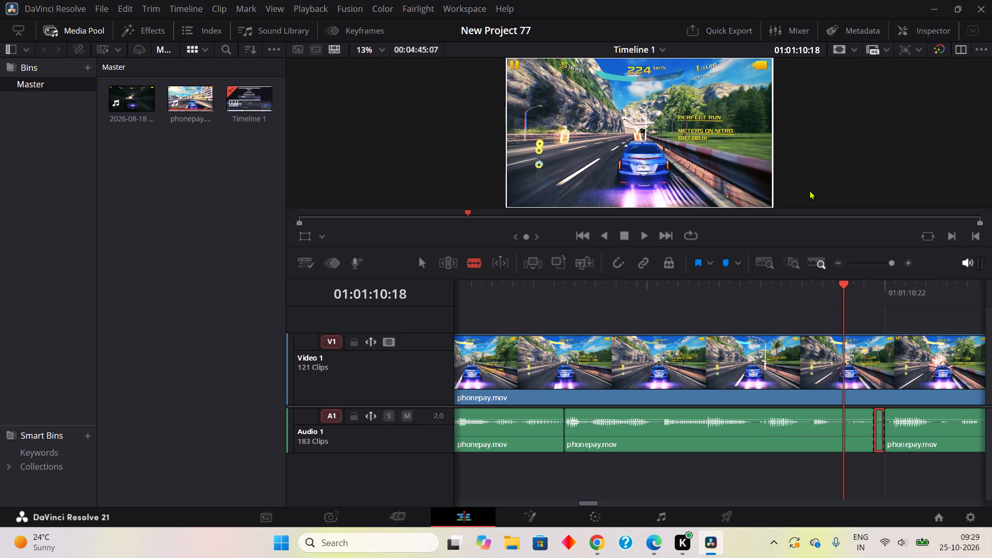
Blade out the silent Audio 1 pieces from 01:01:09:23 to 01:01:10:00 and from 01:01:11:02 to 01:01:11:05, removing each with Cut.
left_click(651, 429)
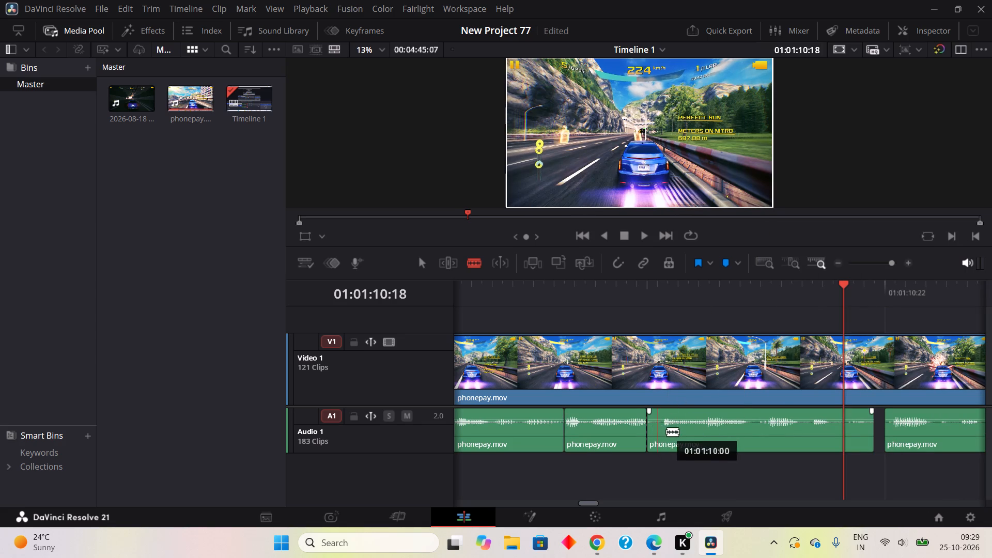
left_click(665, 440)
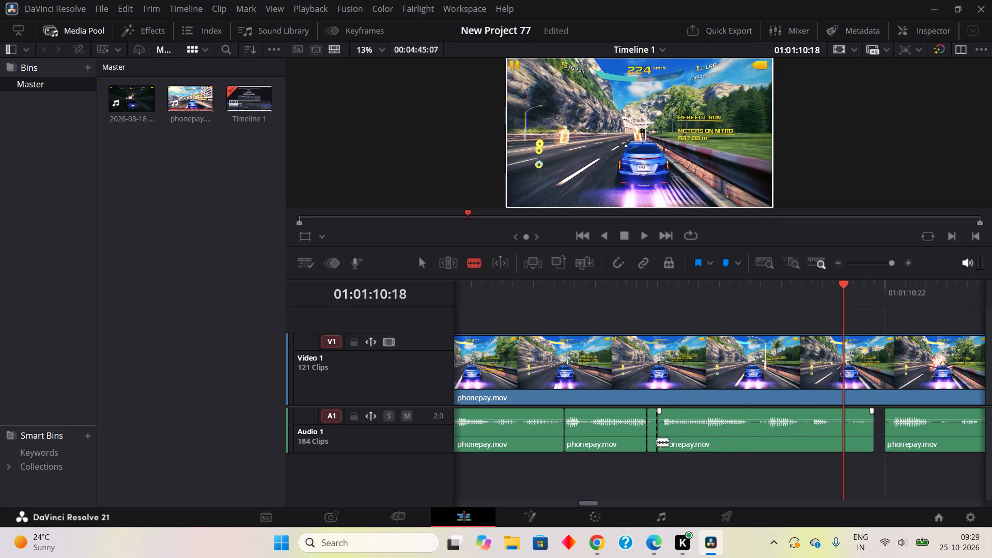
right_click(653, 443)
left_click(699, 206)
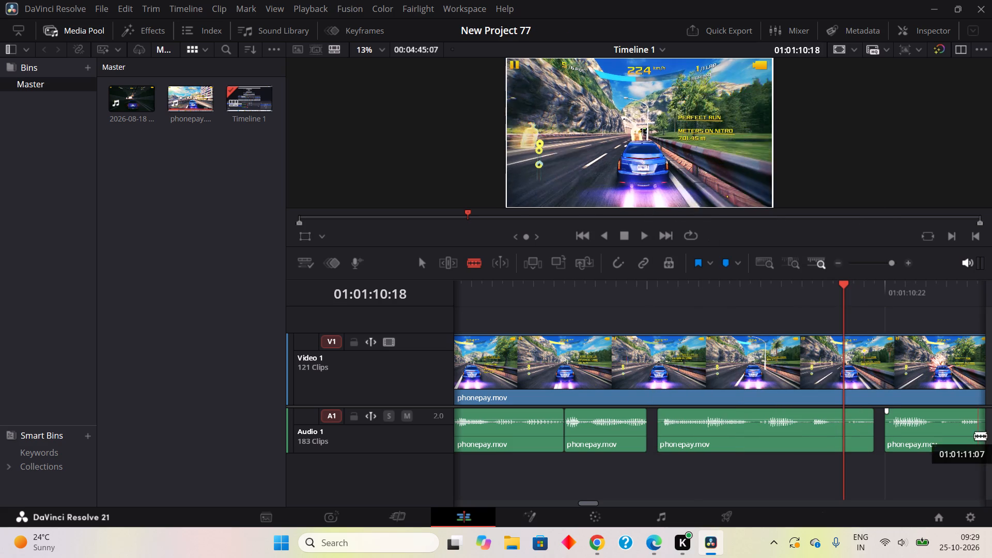
left_click(935, 432)
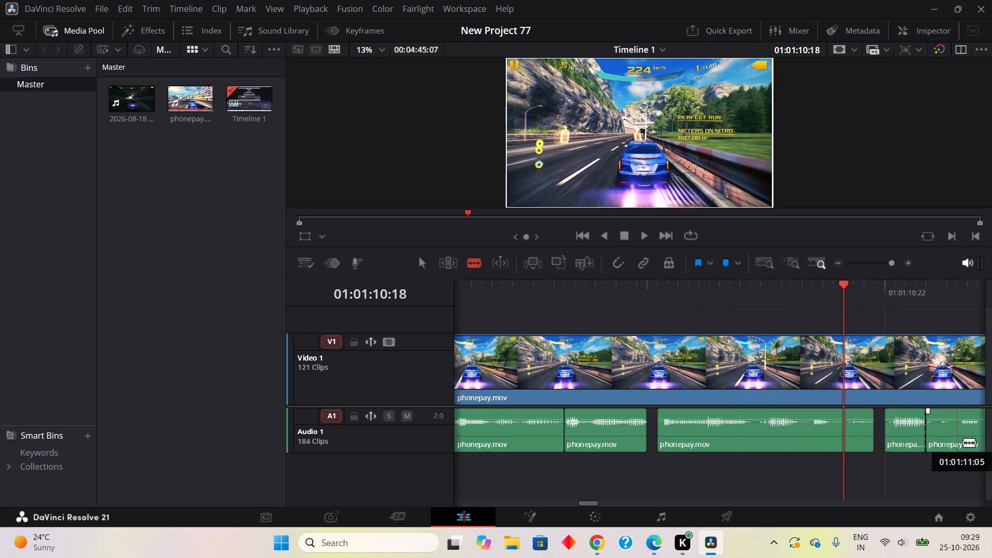
left_click(963, 442)
right_click(937, 439)
left_click(836, 202)
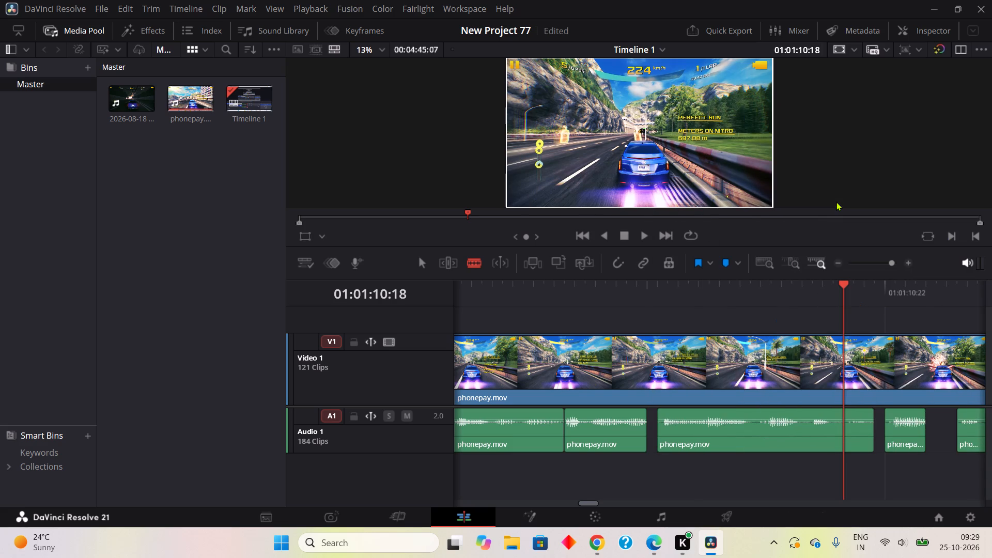
Close the three Audio 1 gaps by sliding the clips after them back to 01:01:09:23, 01:01:10:20 and 01:01:11:00.
double_click(422, 266)
left_click_drag(803, 439, 788, 443)
left_click_drag(899, 435, 876, 435)
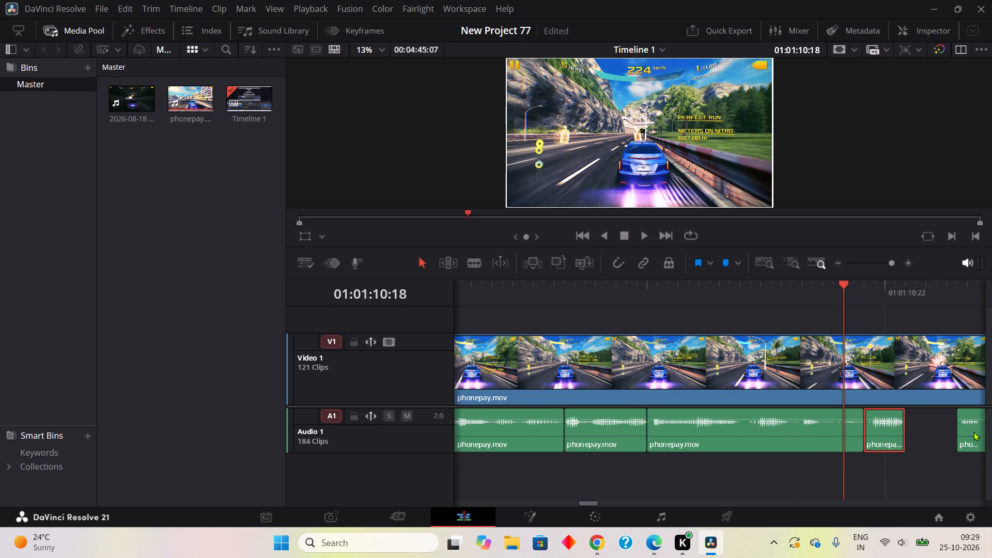
left_click_drag(973, 431, 865, 437)
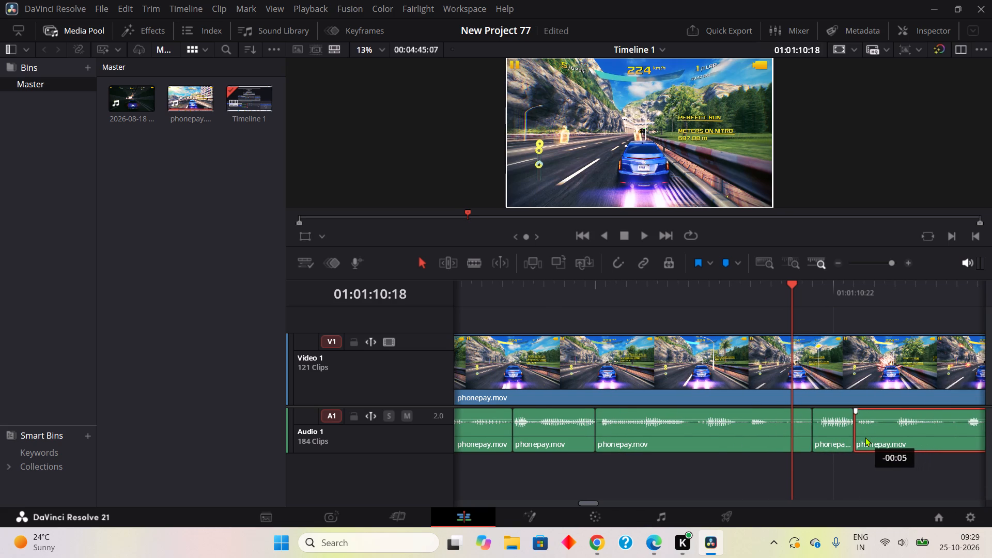
left_click_drag(865, 437, 864, 437)
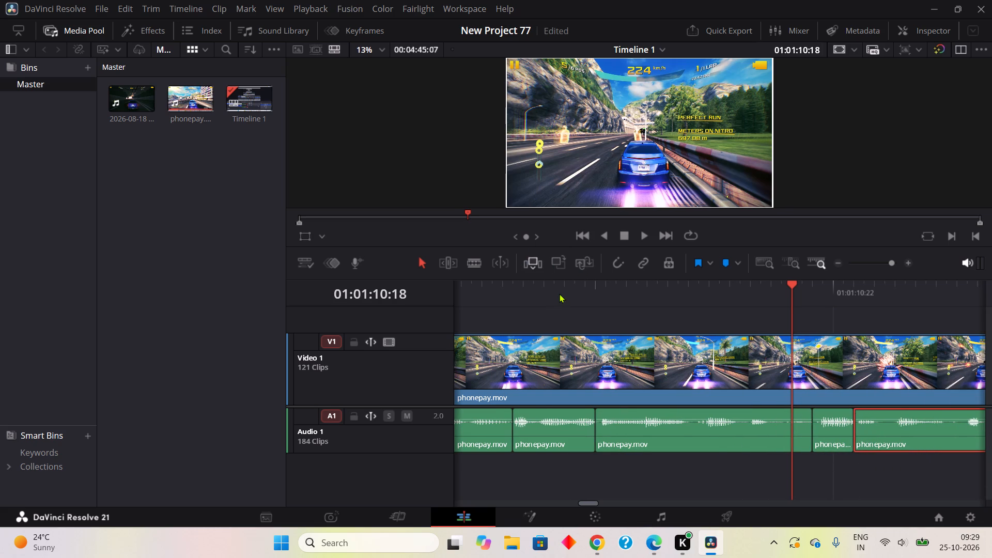
Blade out the two-frame silent Audio 1 pieces starting at 01:01:11:02 and 01:01:11:09, removing each with Cut.
left_click(468, 262)
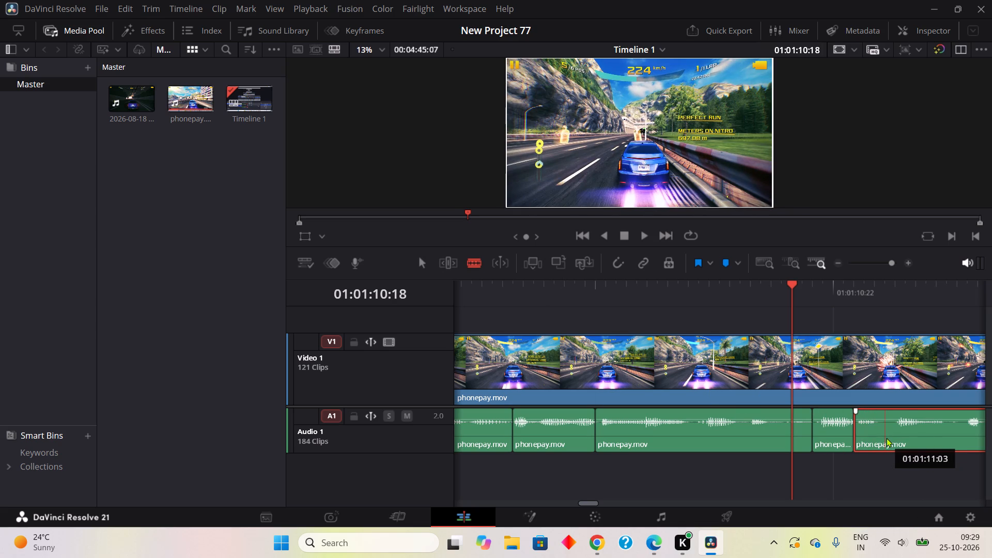
left_click(878, 437)
left_click(901, 441)
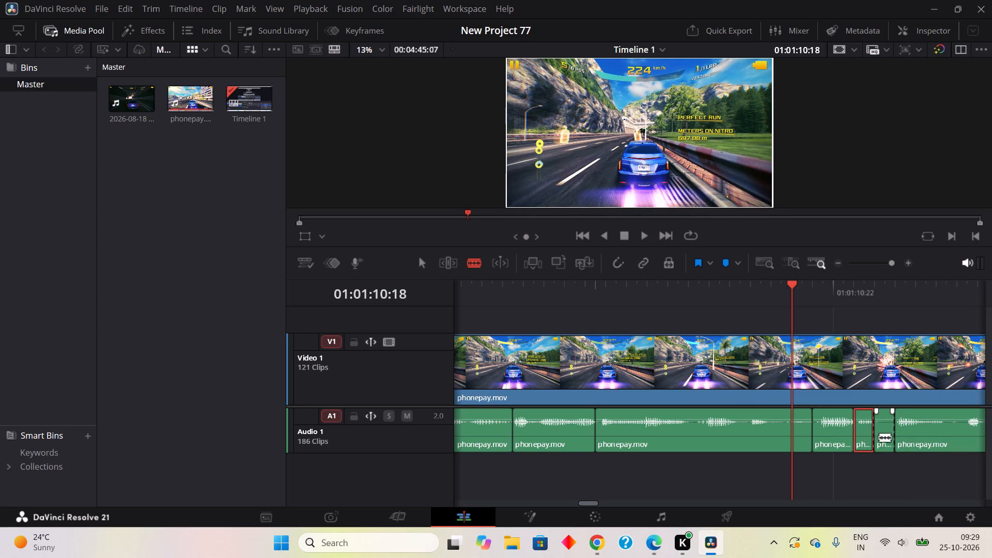
right_click(879, 437)
left_click(842, 199)
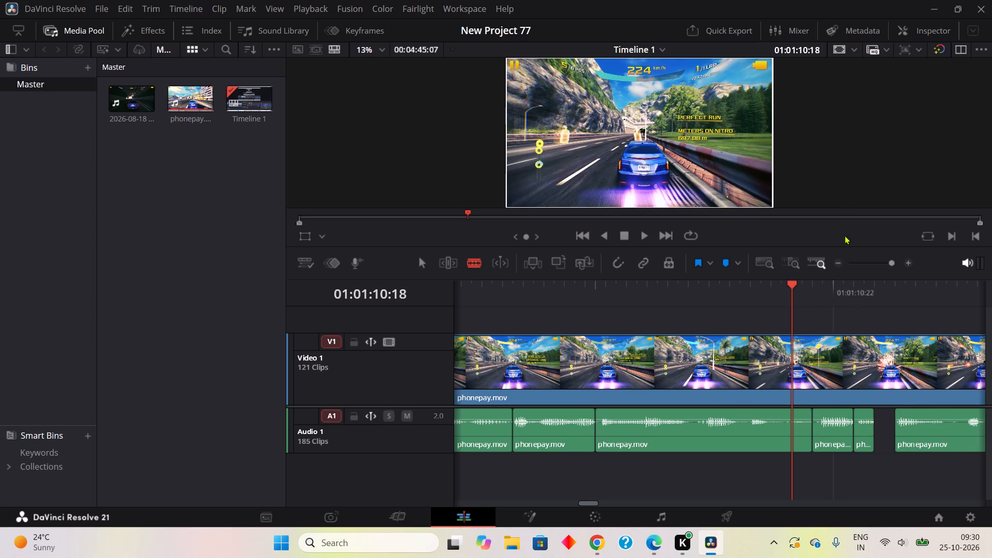
double_click(948, 432)
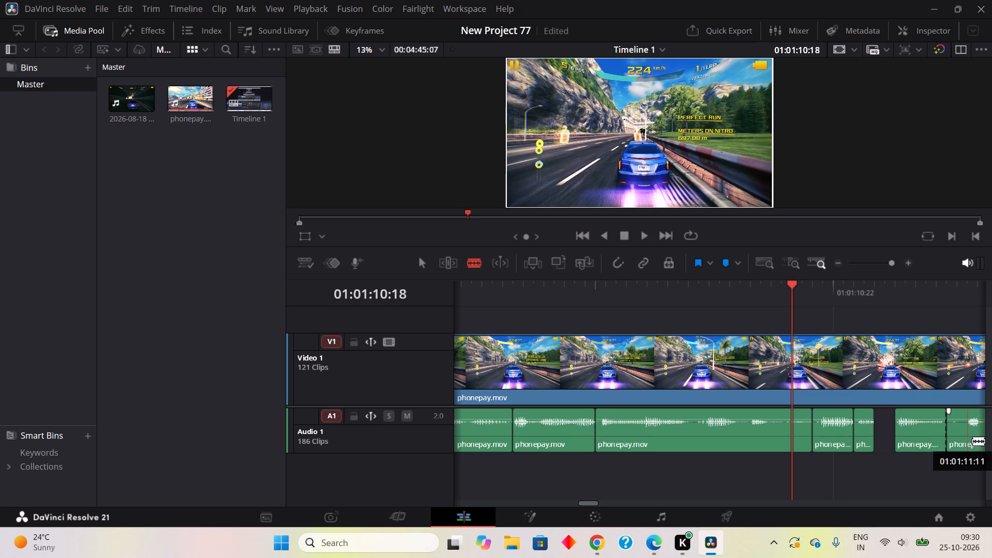
left_click(972, 441)
right_click(962, 435)
double_click(786, 195)
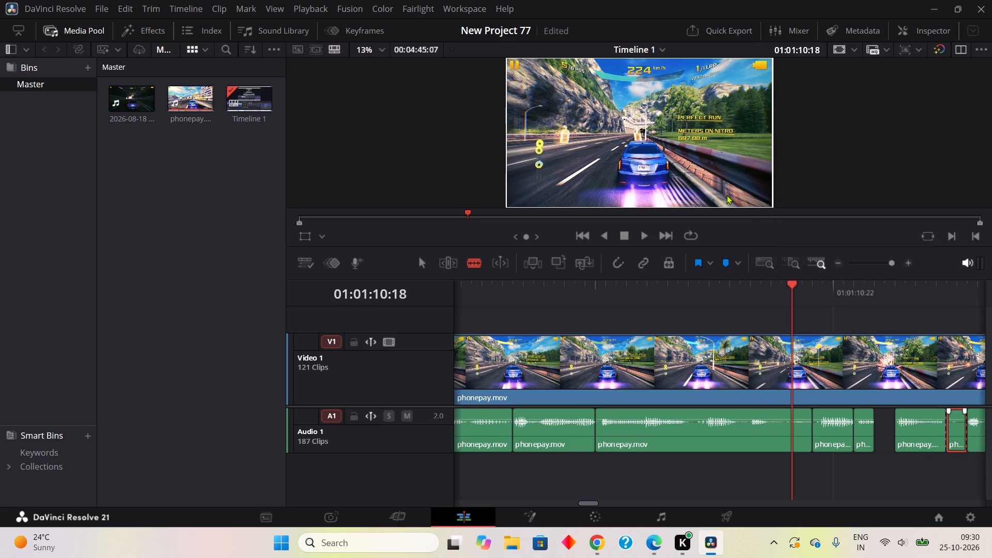
Close the two Audio 1 gaps by sliding the clips after them back to 01:01:11:02 and 01:01:11:07.
left_click(419, 263)
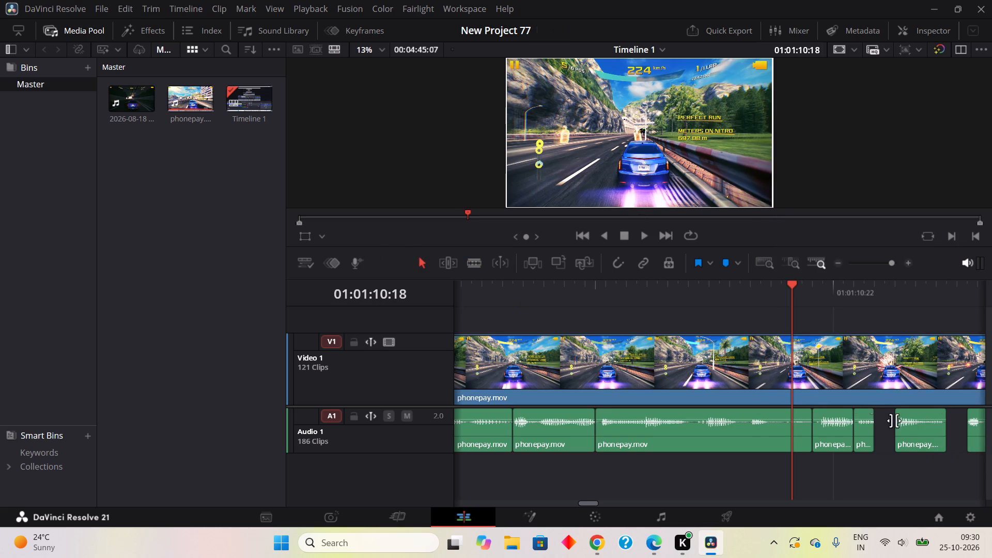
left_click_drag(908, 429, 885, 440)
left_click_drag(982, 436, 894, 429)
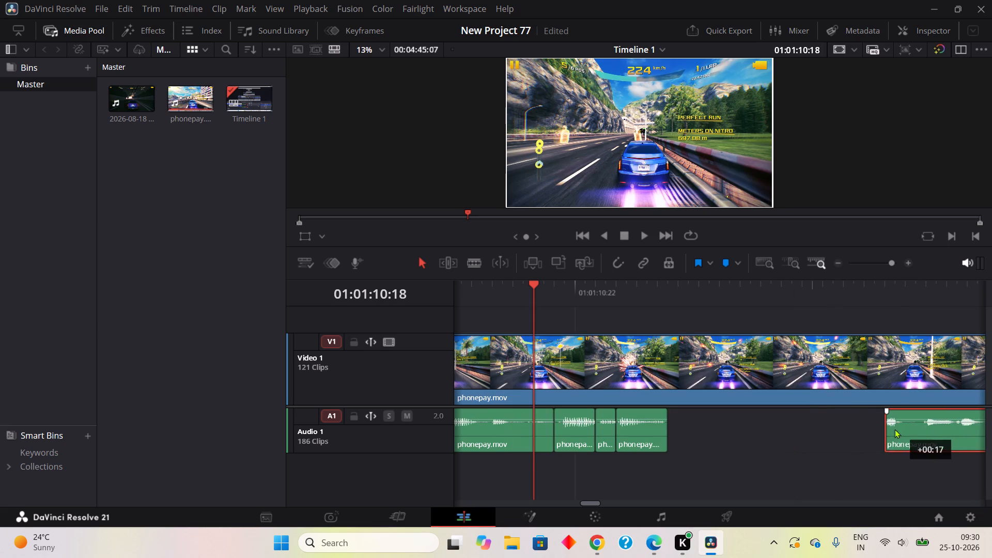
left_click_drag(894, 429, 676, 432)
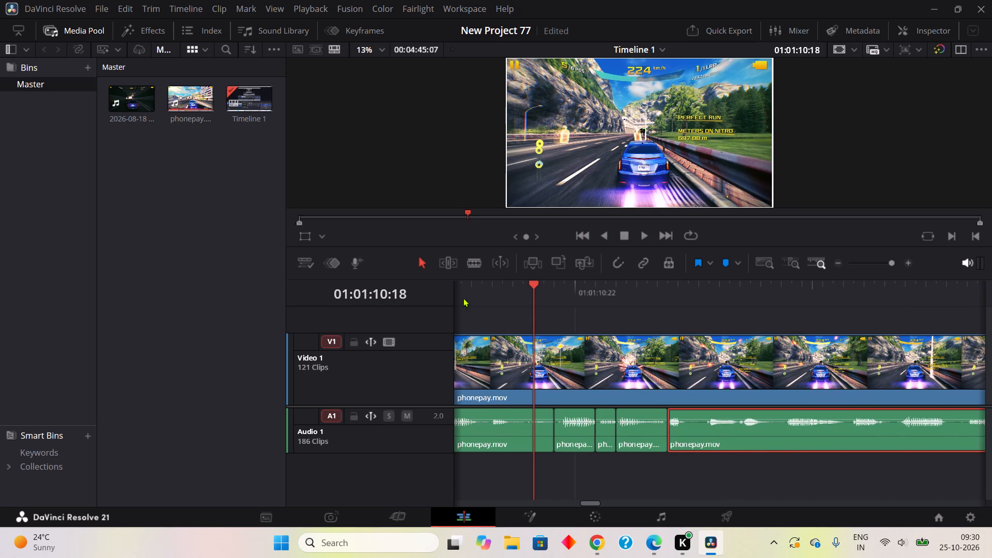
Blade out the silent Audio 1 pieces from 01:01:11:09 to 01:01:11:11 and from 01:01:11:16 to 01:01:11:18, removing each with Cut.
left_click(476, 264)
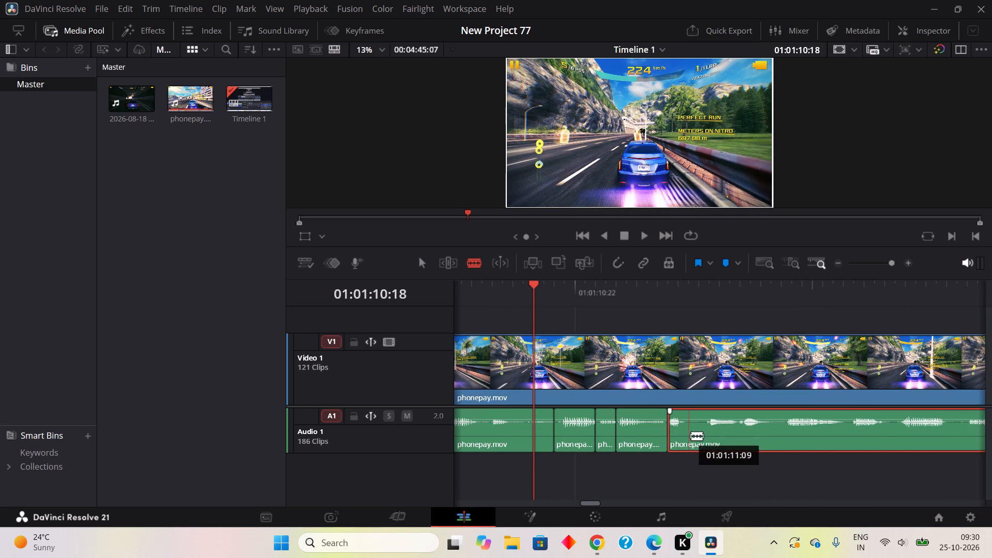
double_click(693, 439)
left_click(710, 435)
right_click(703, 433)
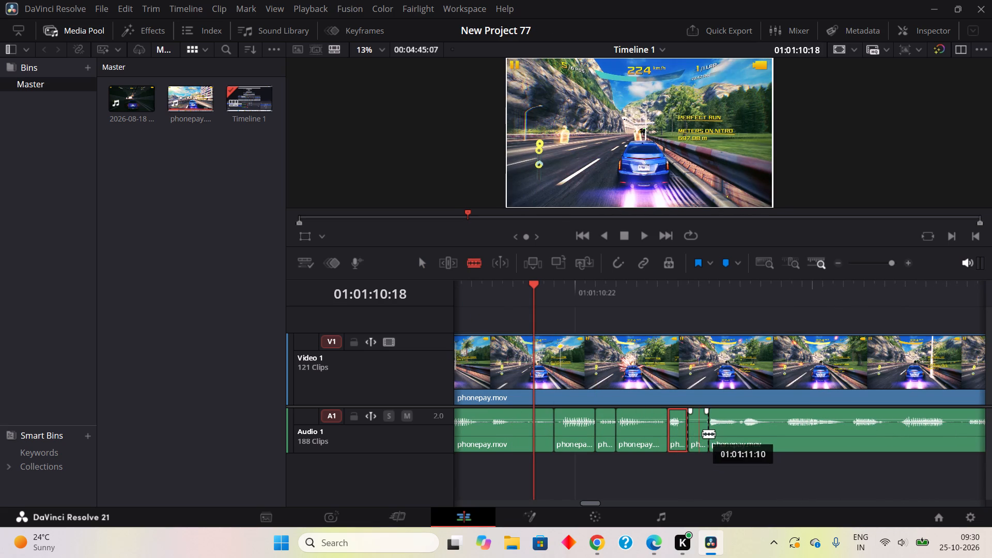
double_click(739, 195)
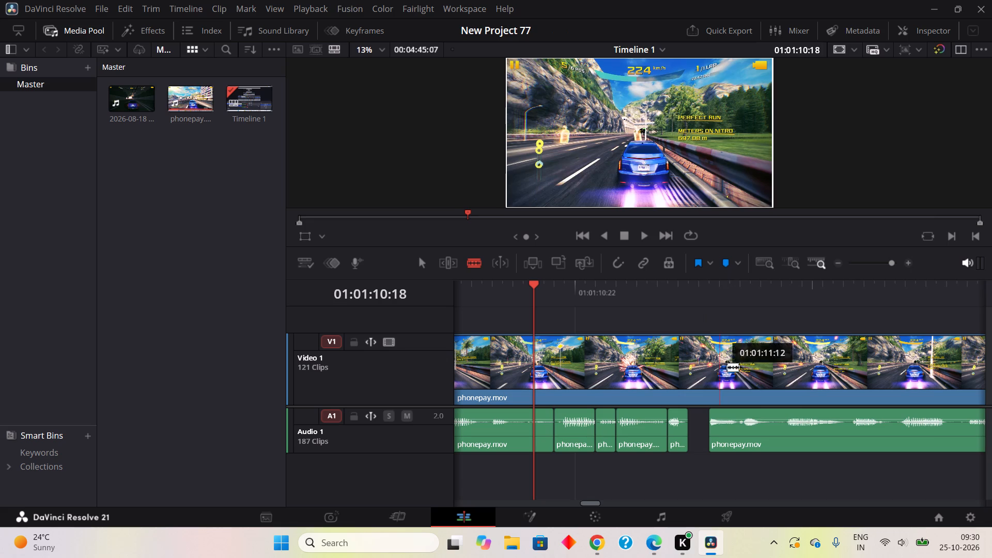
left_click(766, 431)
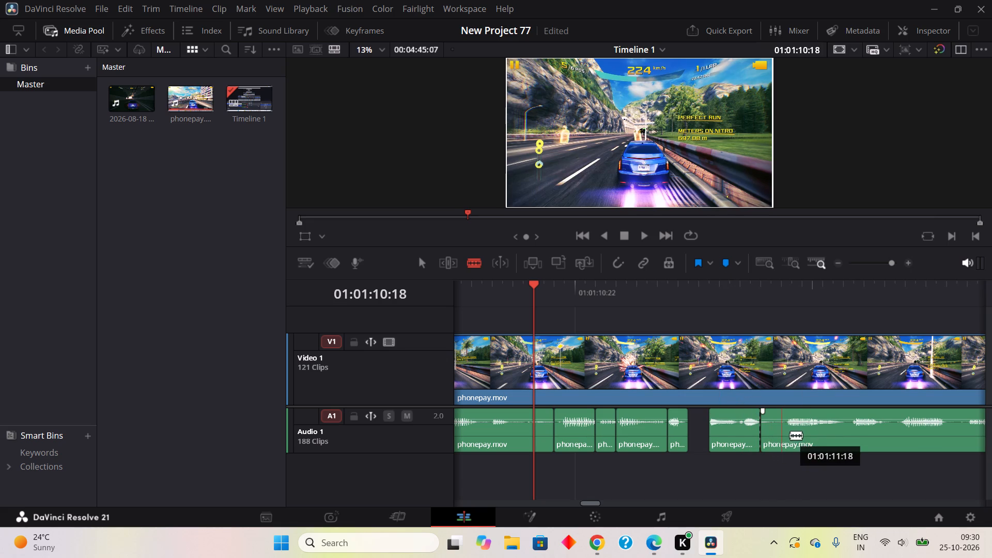
left_click(790, 436)
right_click(774, 436)
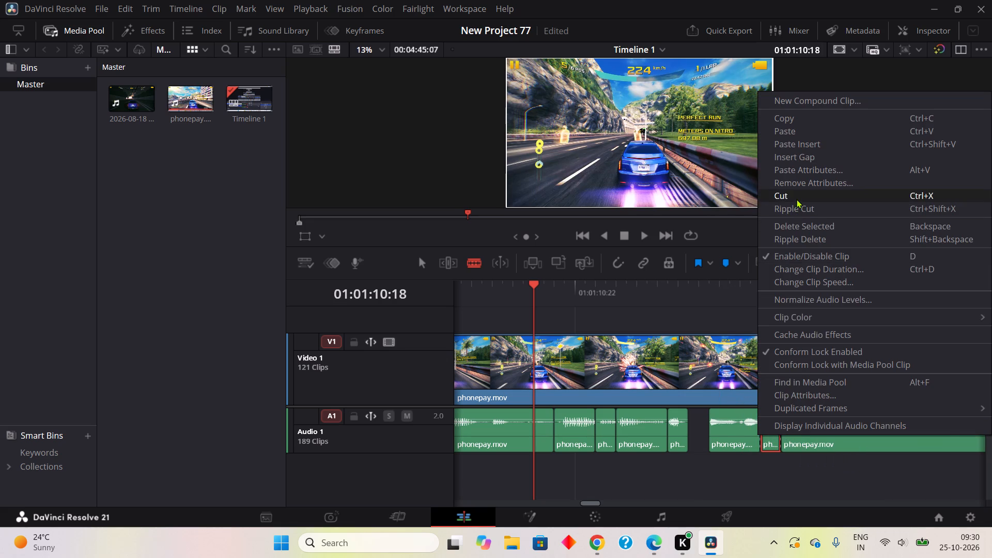
left_click(796, 199)
Blade out the silent Audio 1 pieces from 01:01:12:00 to 01:01:12:01 and from 01:01:12:04 to 01:01:12:06, removing each with Cut.
left_click(851, 447)
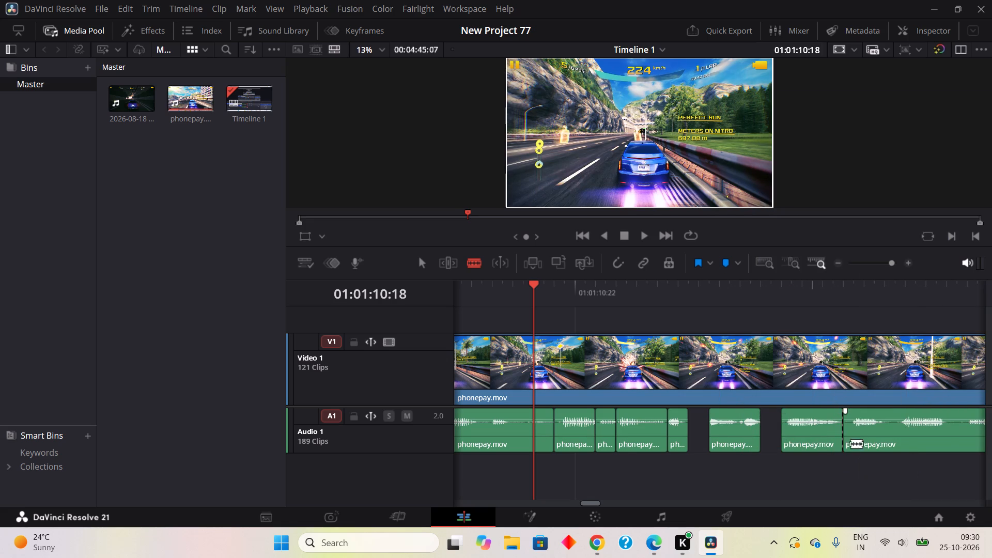
left_click(856, 431)
right_click(847, 432)
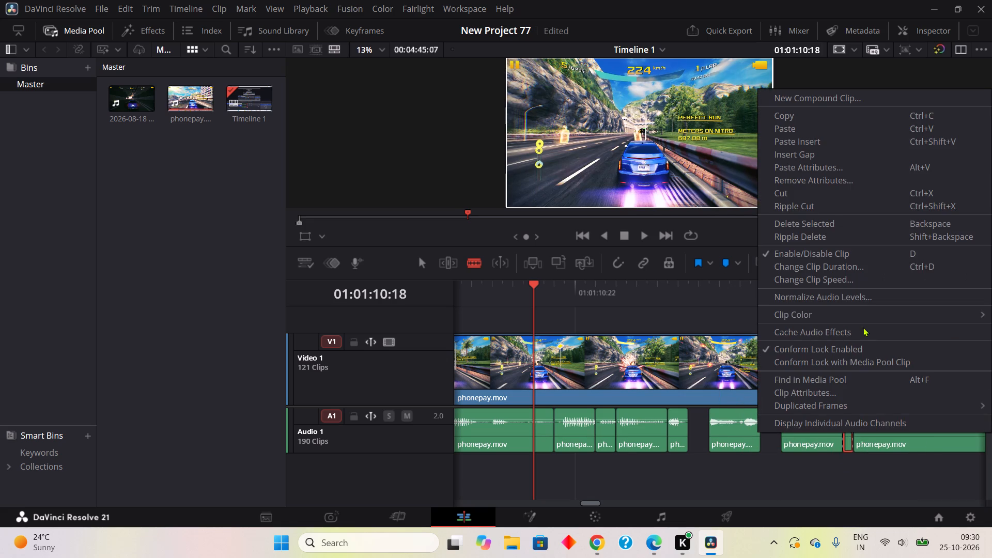
left_click(795, 194)
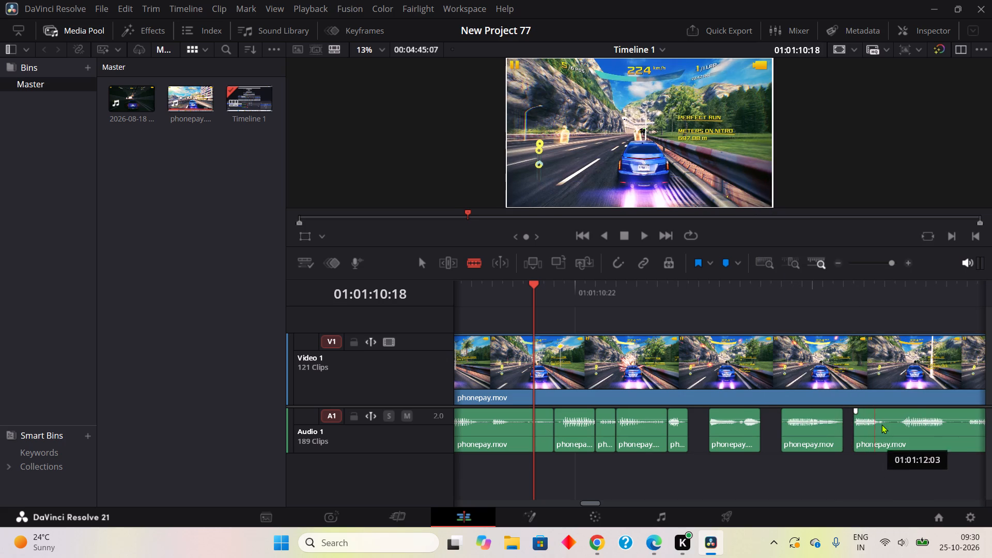
left_click(889, 425)
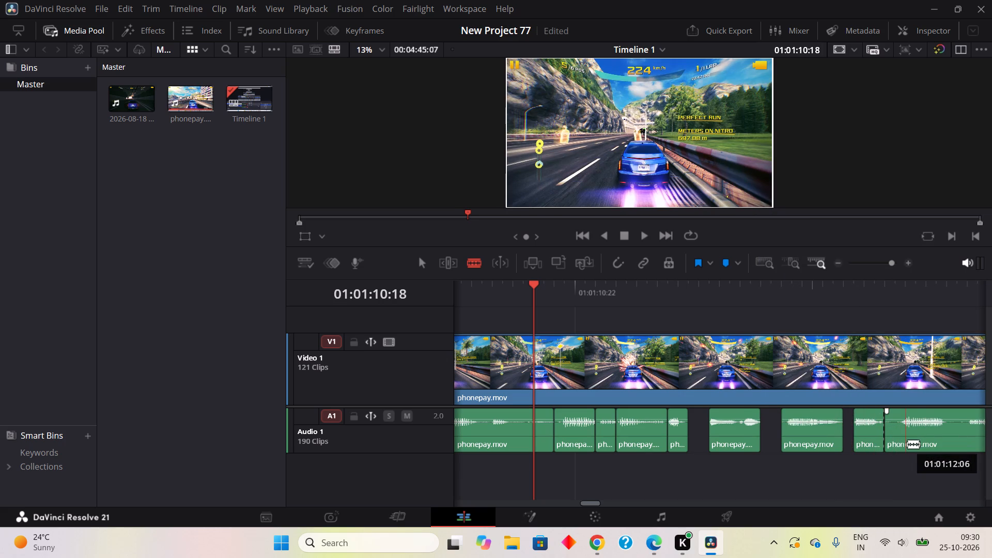
left_click(907, 440)
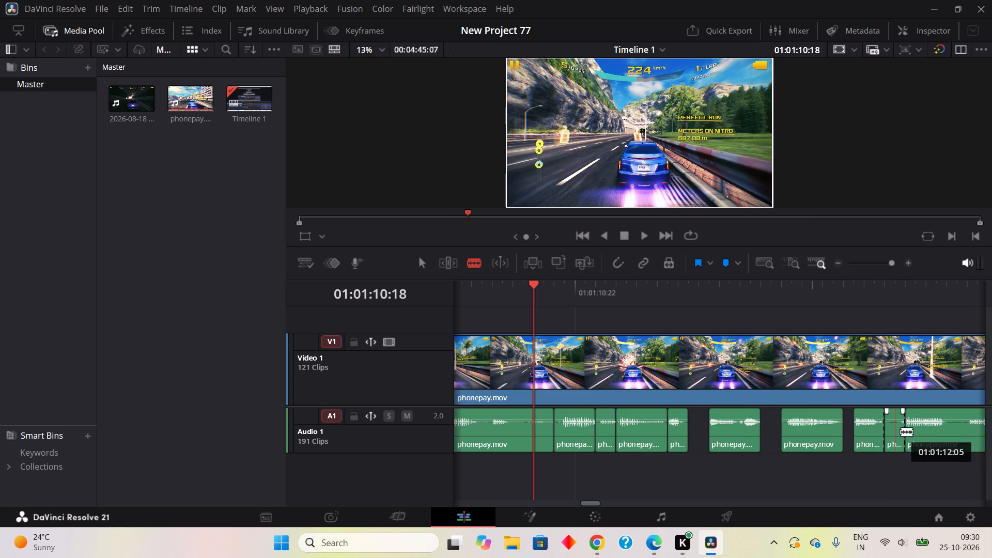
right_click(901, 431)
left_click(857, 196)
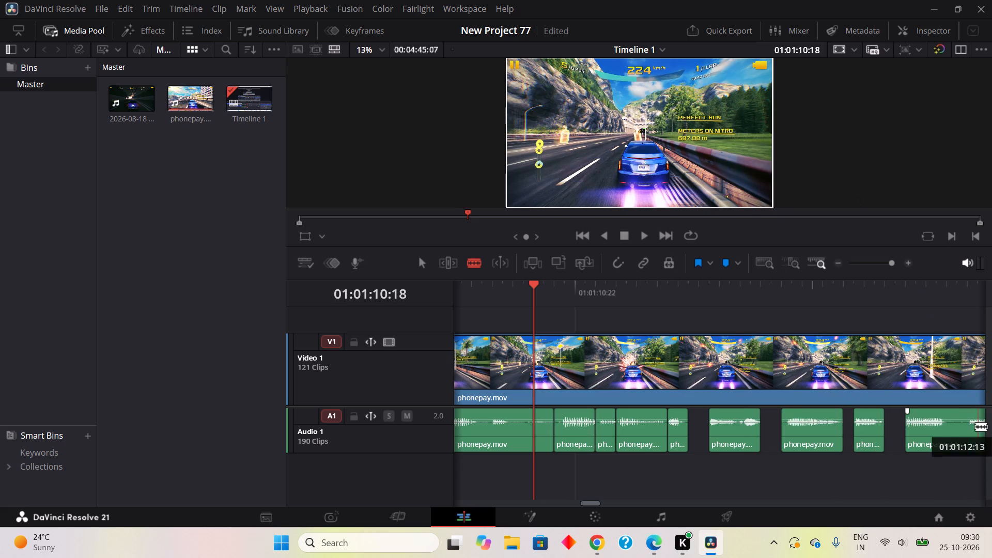
Blade out the two-frame silent Audio 1 piece from 01:01:12:10 to 01:01:12:12 and remove it with Cut.
double_click(951, 439)
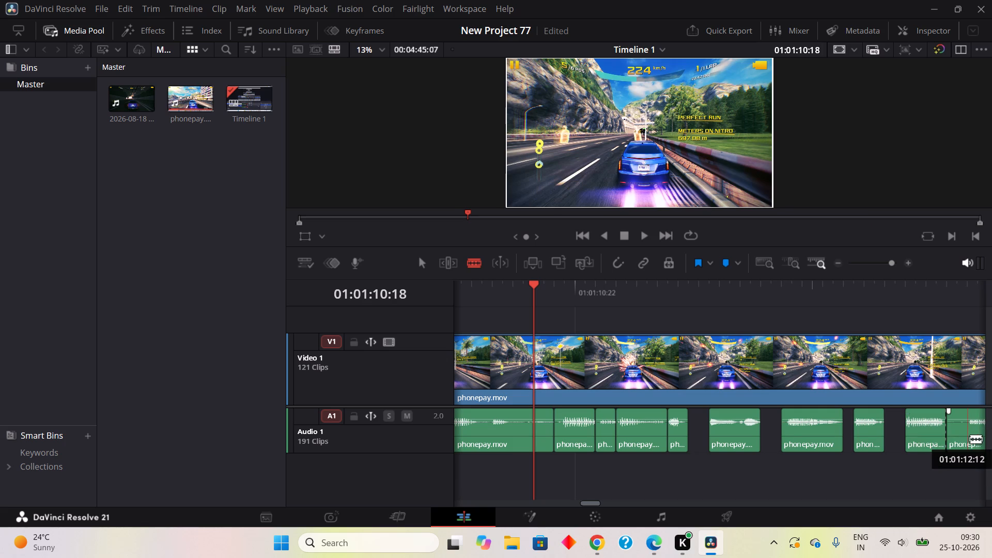
left_click(970, 439)
right_click(957, 435)
double_click(780, 197)
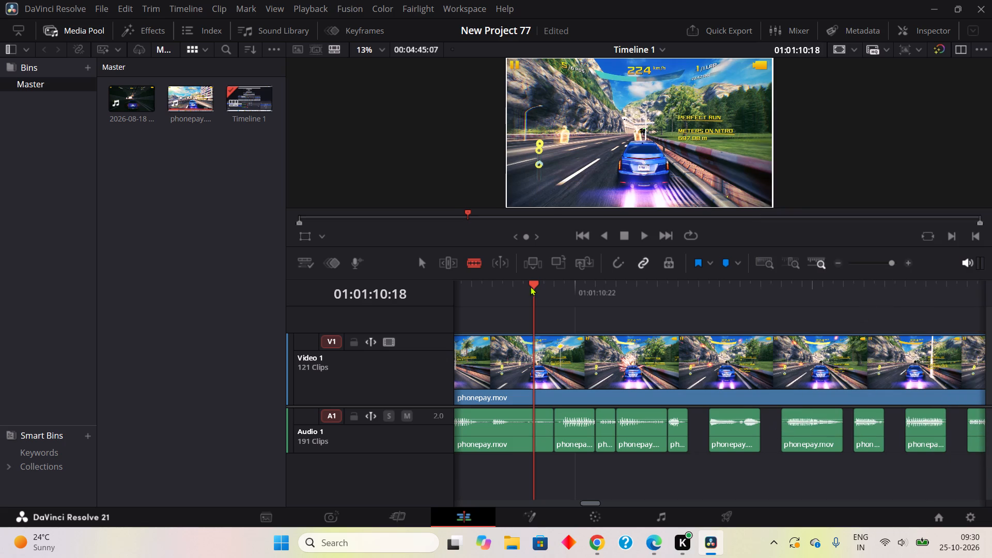
Close three Audio 1 gaps by sliding the clips after them back to start at 01:01:11:09, 01:01:11:14 and 01:01:11:20.
left_click(419, 258)
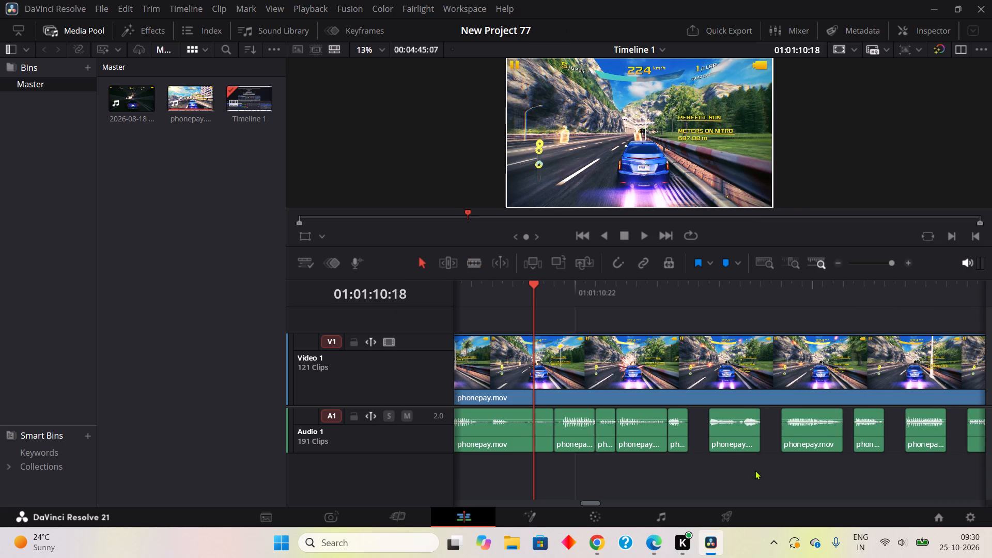
left_click_drag(732, 433, 714, 443)
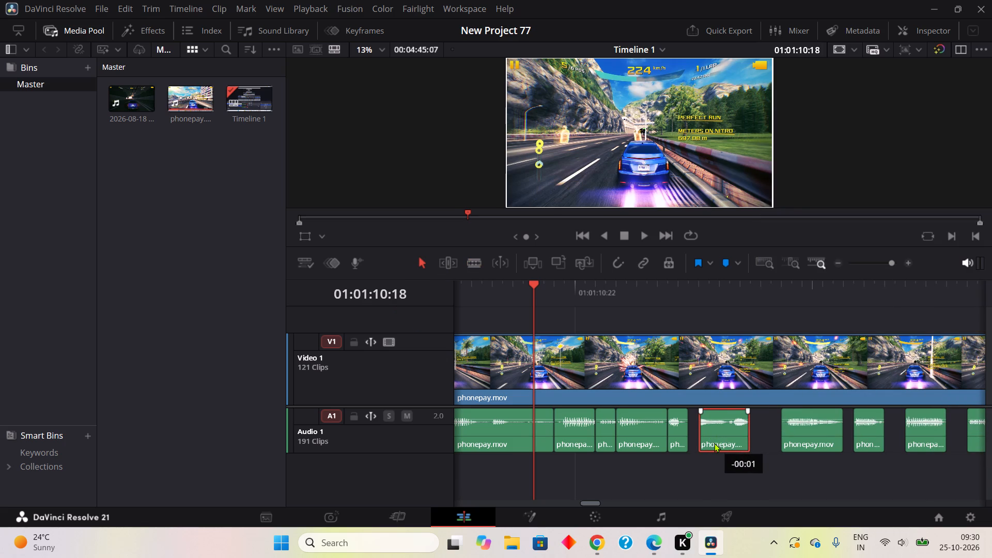
left_click_drag(714, 443, 710, 444)
left_click_drag(821, 435, 822, 434)
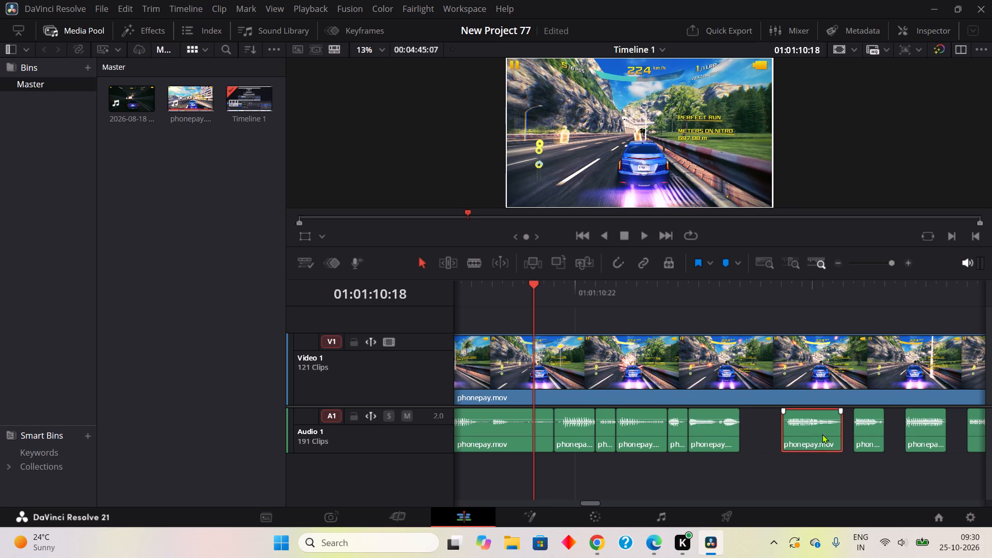
left_click_drag(822, 434, 771, 441)
left_click(771, 441)
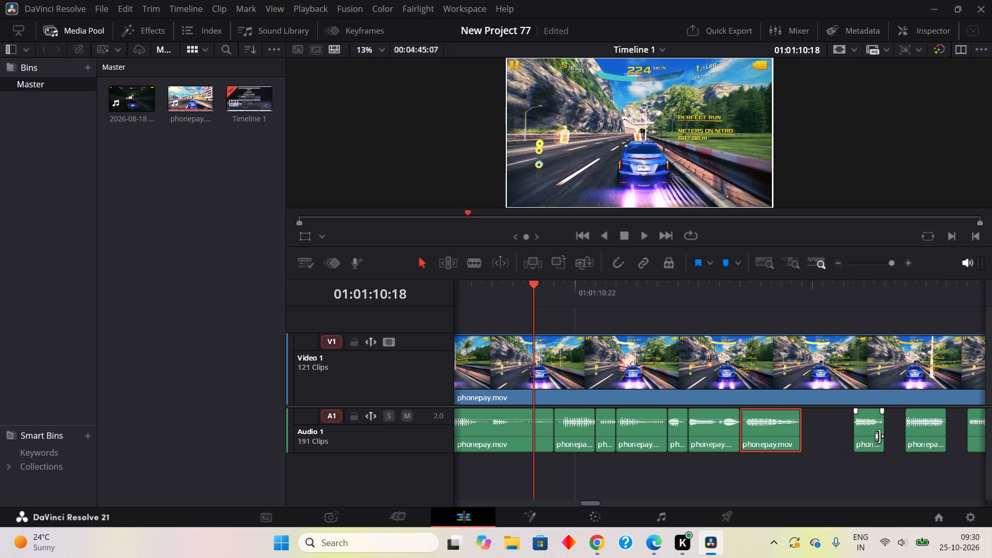
left_click_drag(874, 436, 819, 441)
left_click_drag(739, 432, 750, 438)
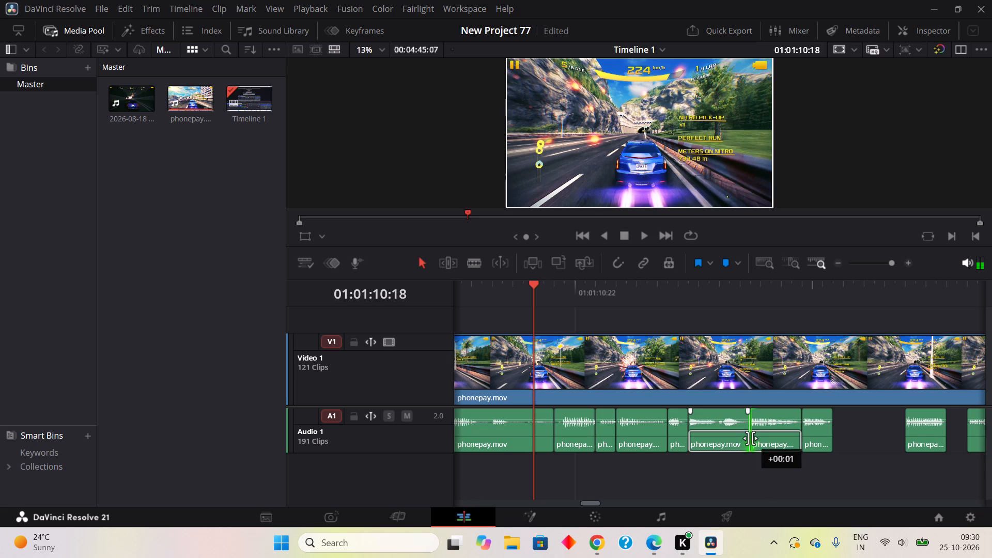
left_click_drag(750, 438, 748, 440)
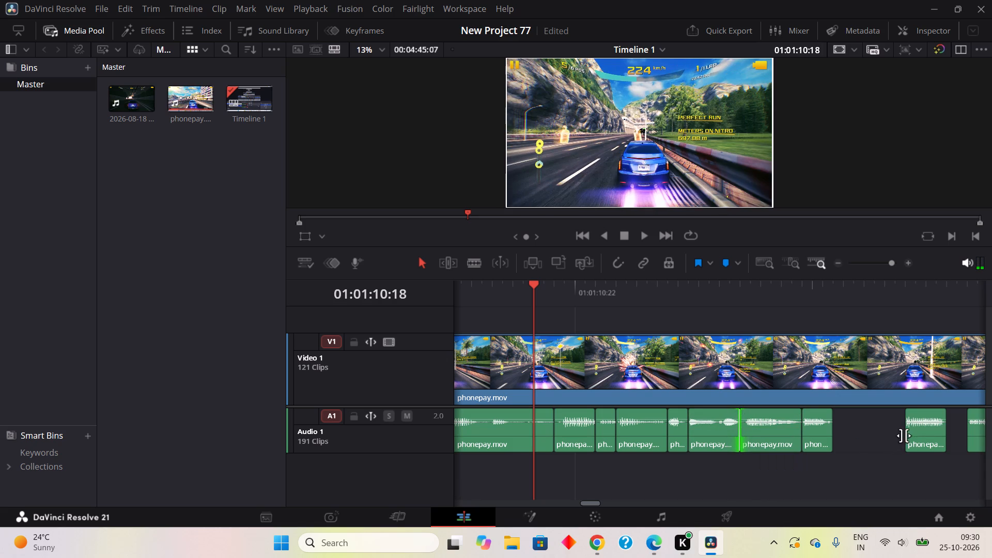
Close the following Audio 1 gaps by sliding the next two clips back to start at 01:01:11:23 and 01:01:12:03.
left_click_drag(934, 435, 851, 444)
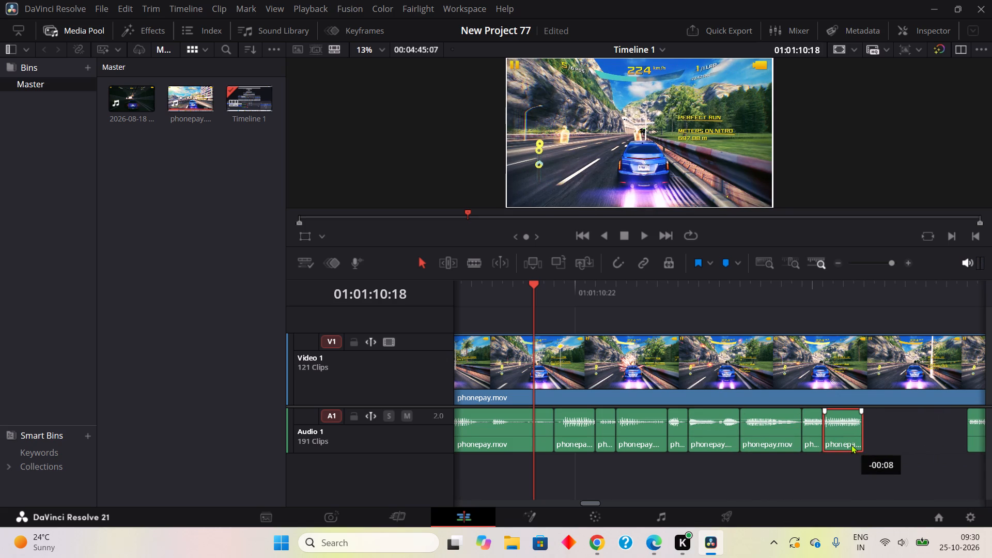
left_click_drag(851, 444, 857, 445)
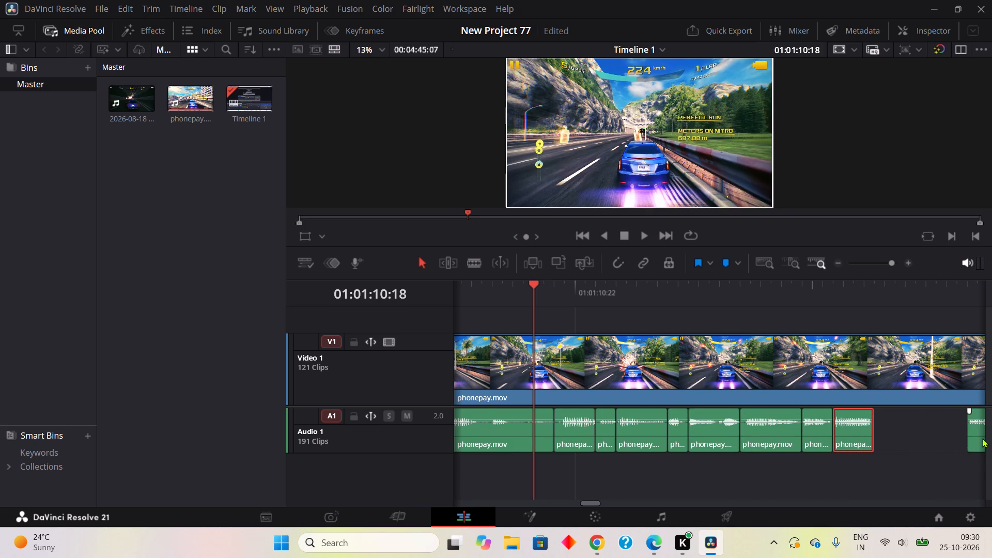
left_click_drag(982, 438, 665, 447)
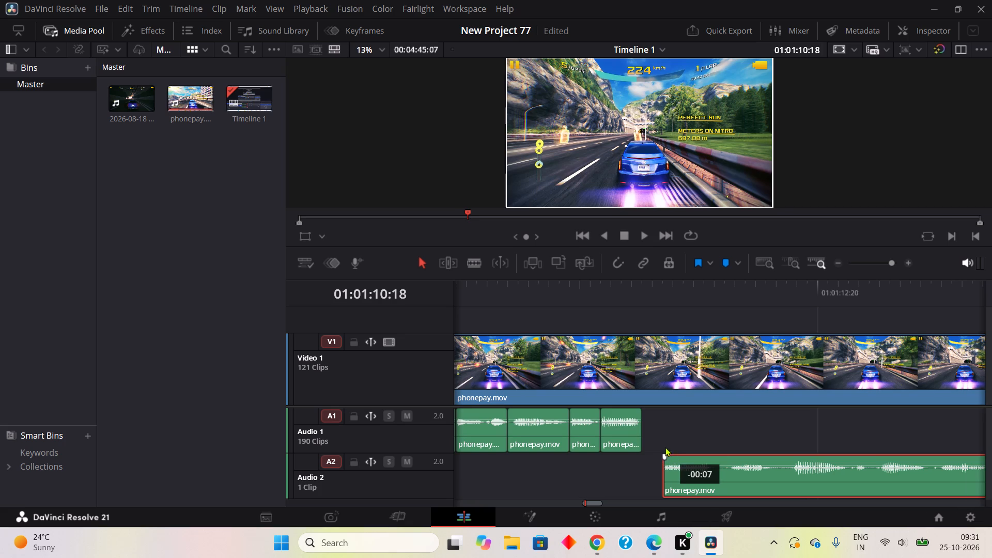
left_click_drag(665, 447, 653, 434)
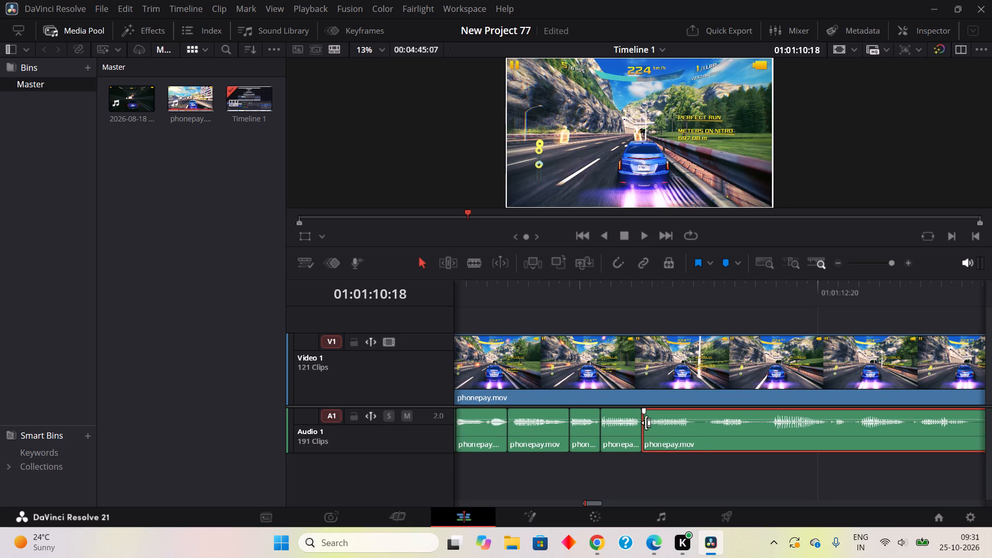
Blade out the one-frame silent Audio 1 piece from 01:01:12:08 to 01:01:12:09 and remove it with Cut.
left_click(467, 264)
left_click(702, 437)
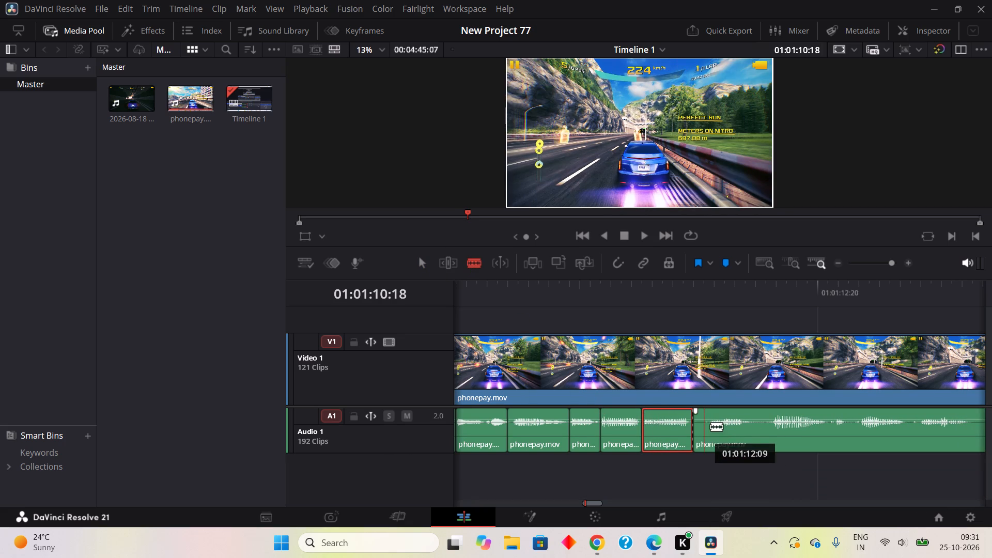
left_click(712, 426)
right_click(711, 426)
right_click(698, 426)
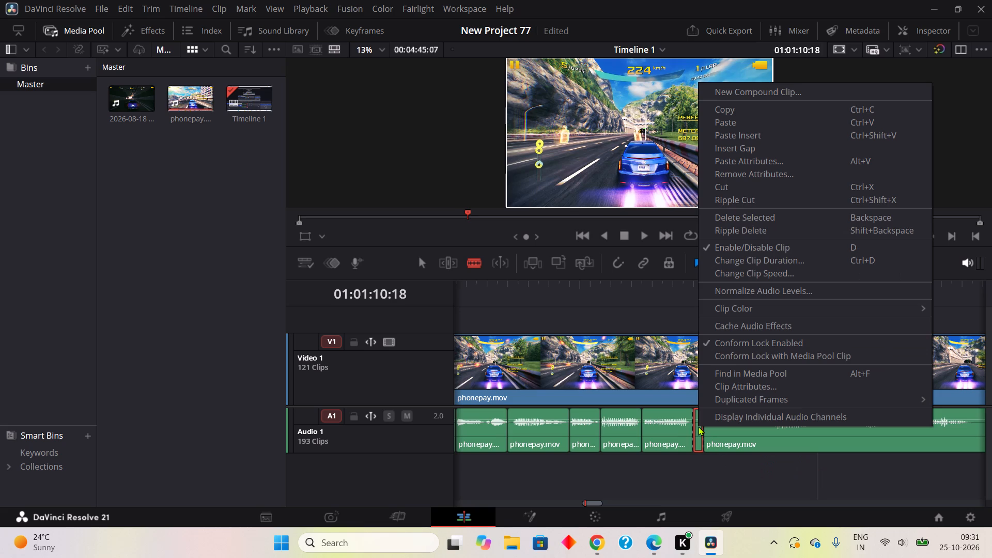
left_click(747, 188)
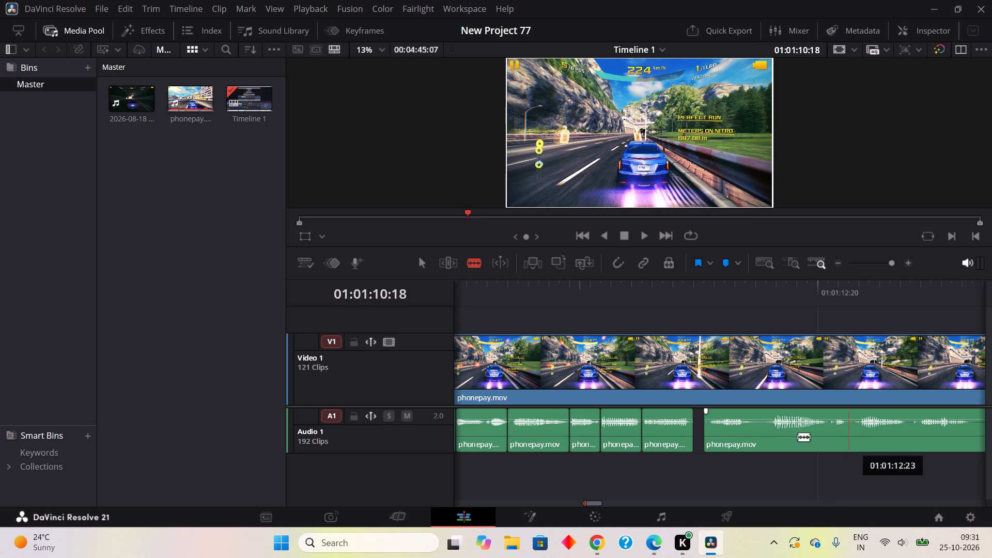
Blade out the one-frame silent Audio 1 piece from 01:01:13:05 to 01:01:13:06 and remove it with Cut.
left_click(913, 432)
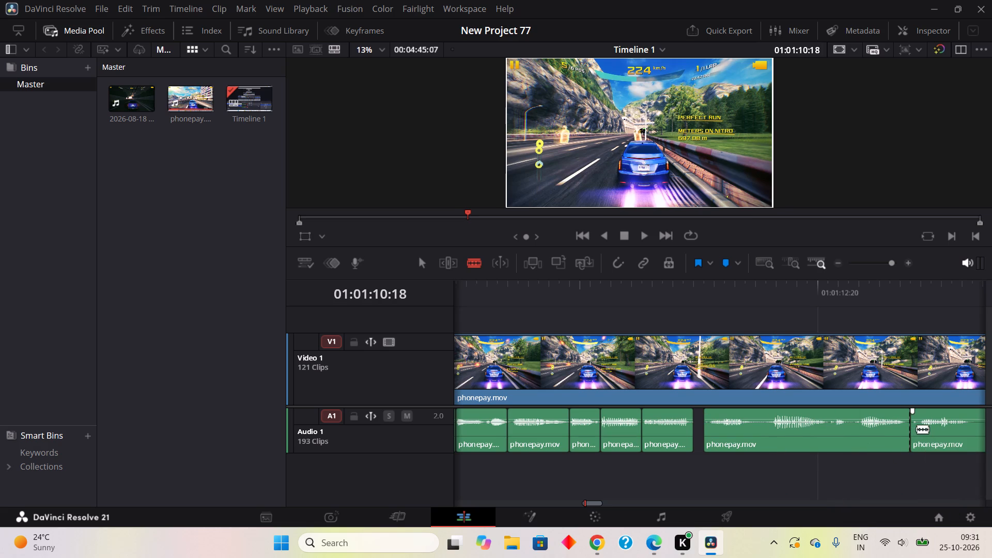
left_click(921, 431)
right_click(921, 431)
right_click(916, 429)
left_click(779, 190)
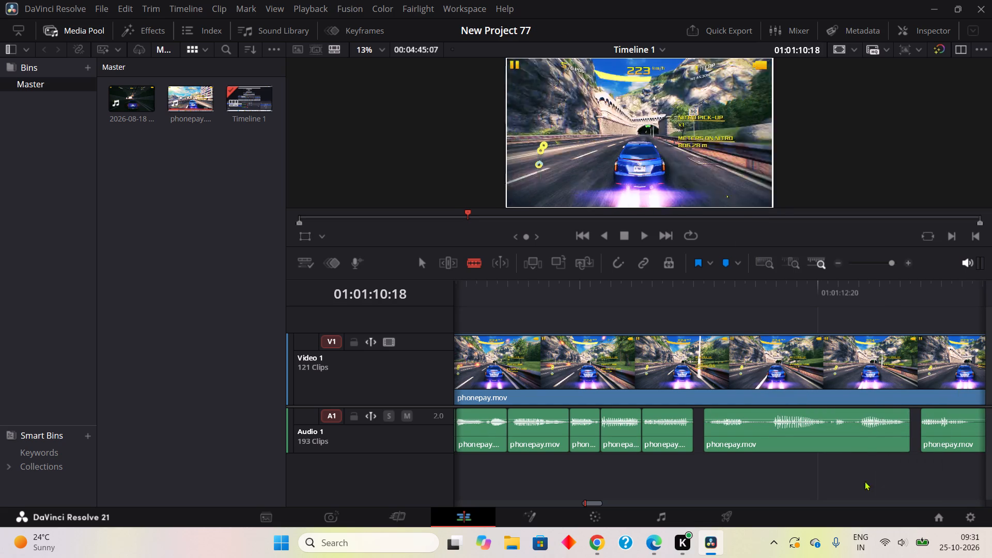
Blade out the one-frame silent Audio 1 piece from 01:01:12:23 to 01:01:13:00 and remove it with Cut.
left_click(856, 431)
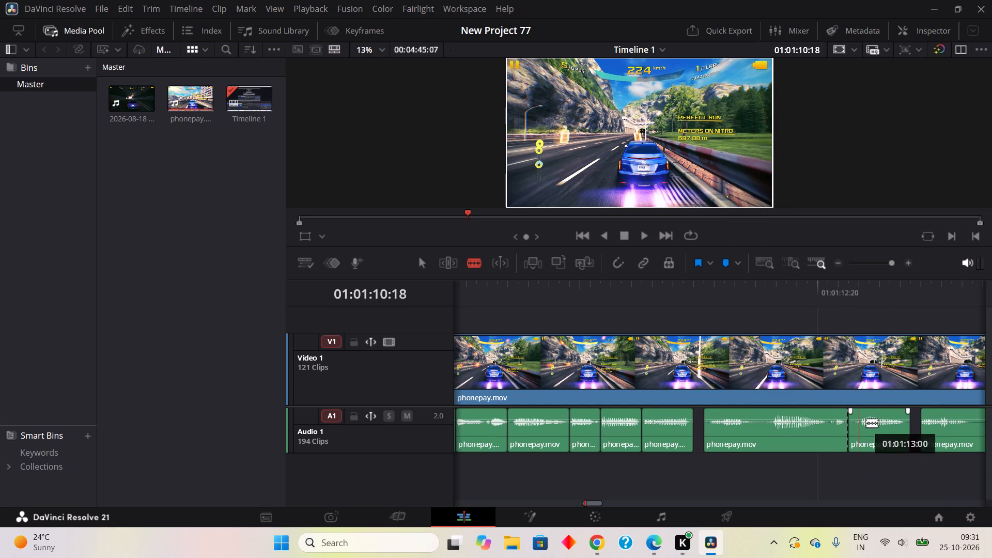
left_click(866, 423)
right_click(848, 442)
right_click(861, 435)
right_click(859, 433)
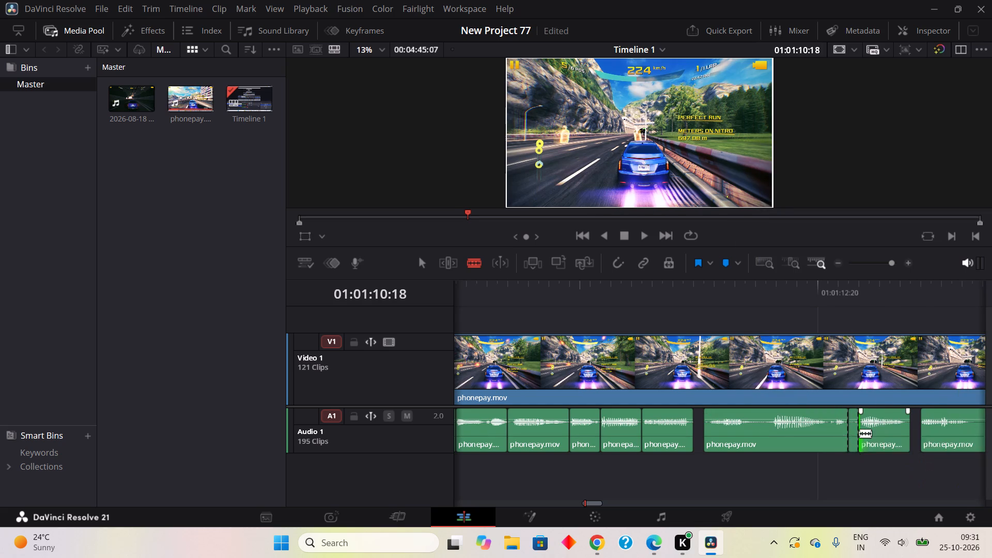
right_click(858, 429)
right_click(857, 425)
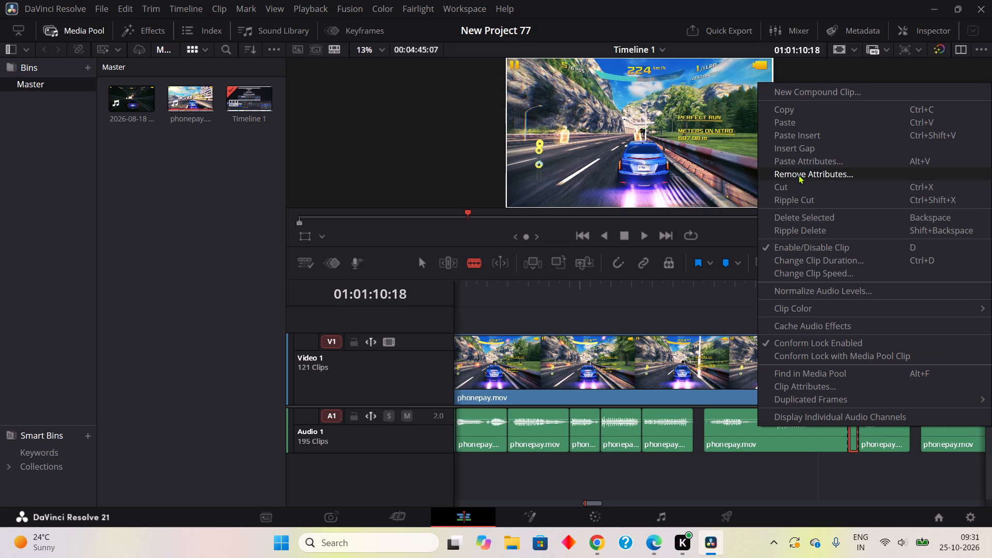
left_click(796, 184)
Close the three Audio 1 gaps by sliding the clips after them back to 01:01:12:08, 01:01:12:22 and 01:01:13:02.
left_click(424, 263)
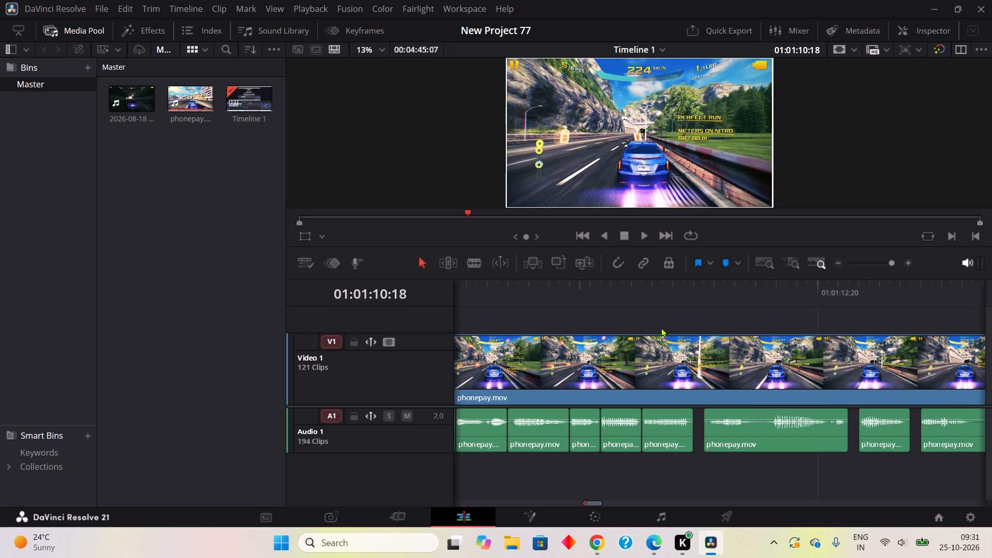
left_click_drag(752, 440, 736, 445)
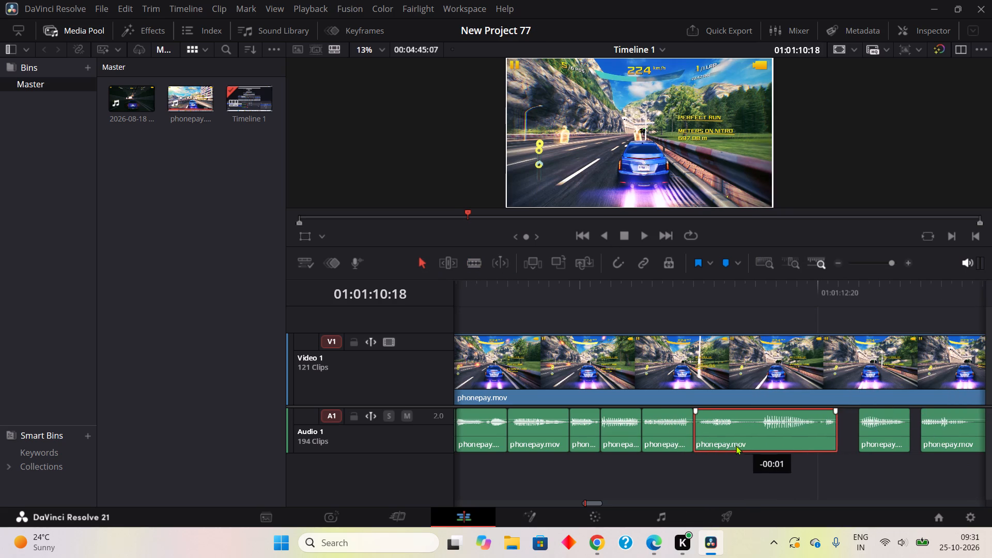
left_click_drag(736, 445, 735, 446)
left_click_drag(871, 422, 832, 429)
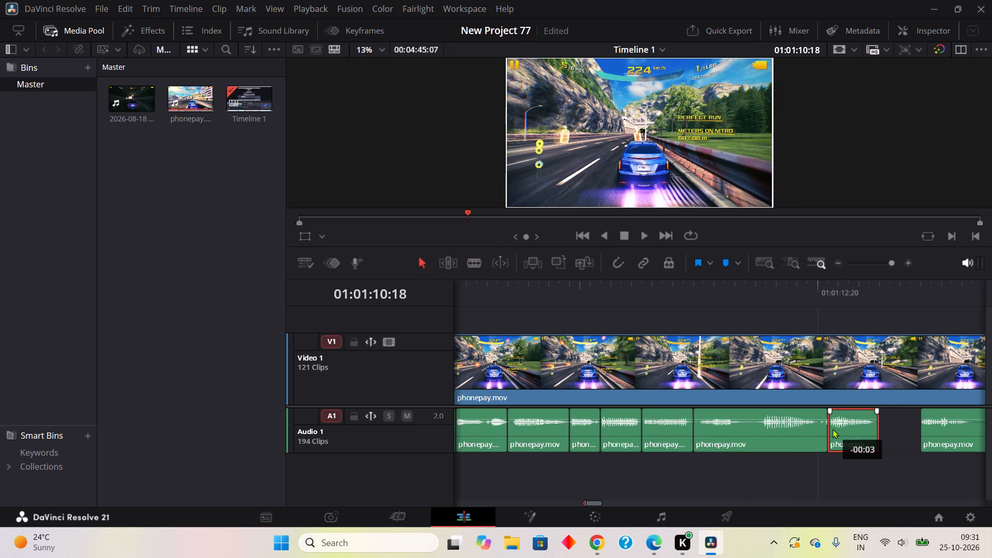
left_click_drag(832, 429, 843, 431)
left_click_drag(941, 428, 912, 435)
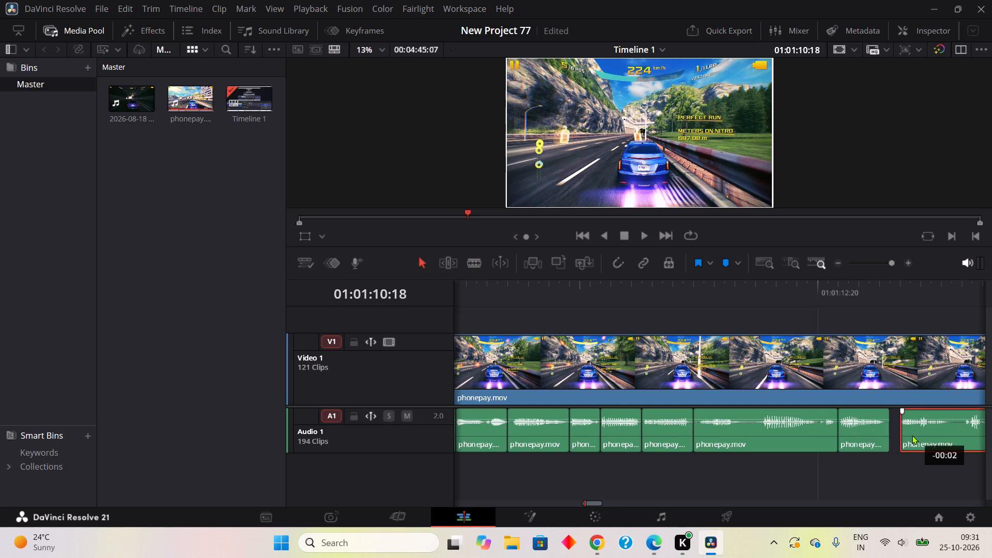
left_click_drag(912, 435, 900, 441)
Cut out the silent Audio 1 piece from 01:01:13:07 to 01:01:13:08 and slide the following clip back to close the gap.
left_click(483, 266)
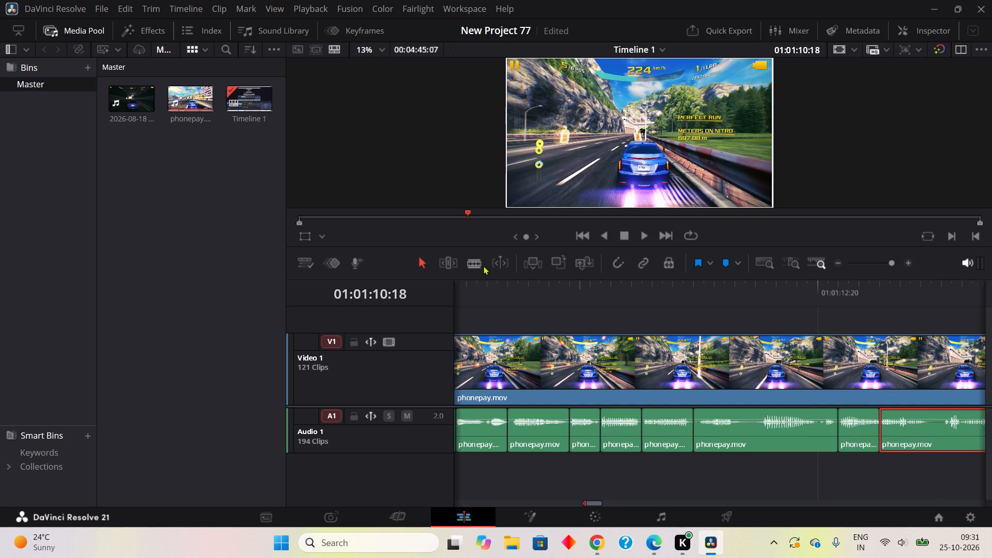
left_click(932, 442)
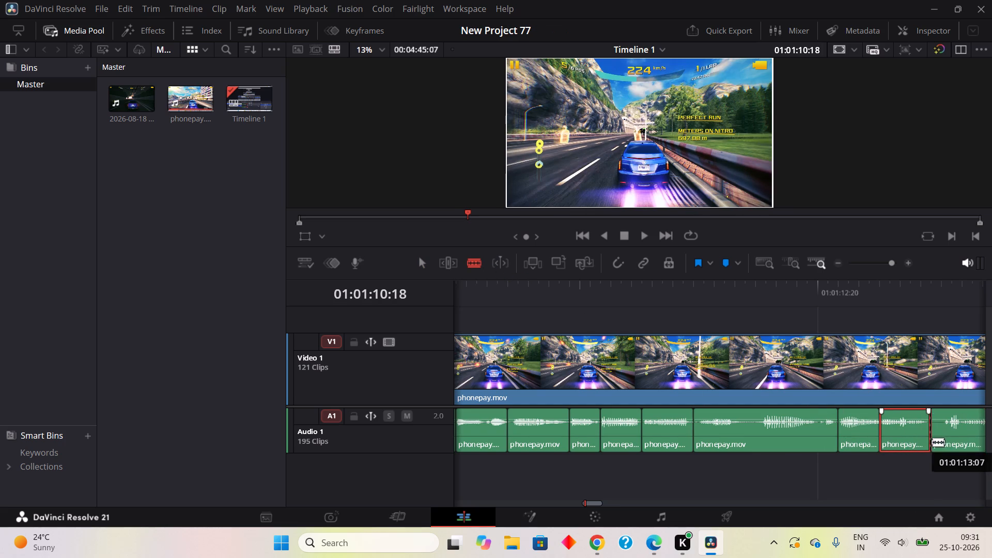
left_click(943, 436)
right_click(928, 437)
right_click(938, 432)
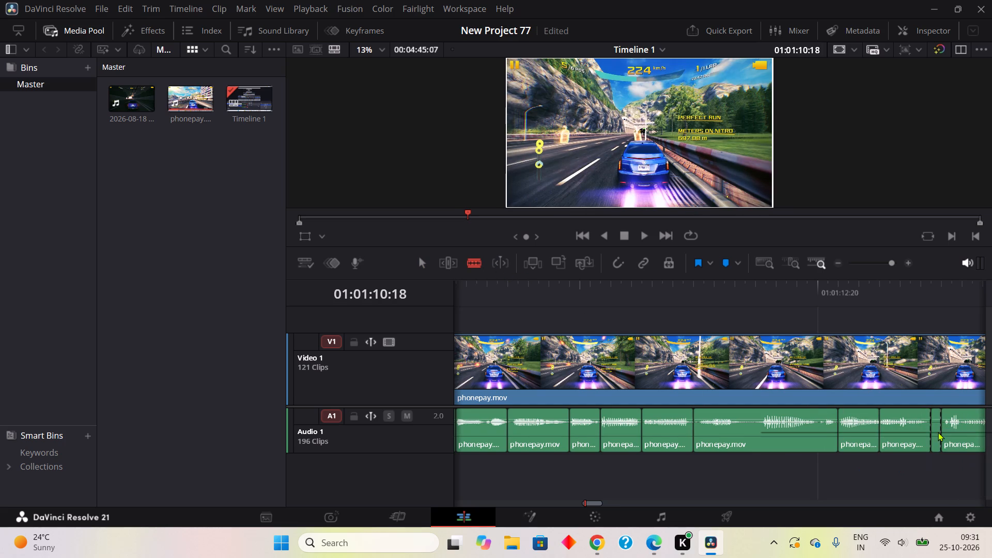
left_click(829, 194)
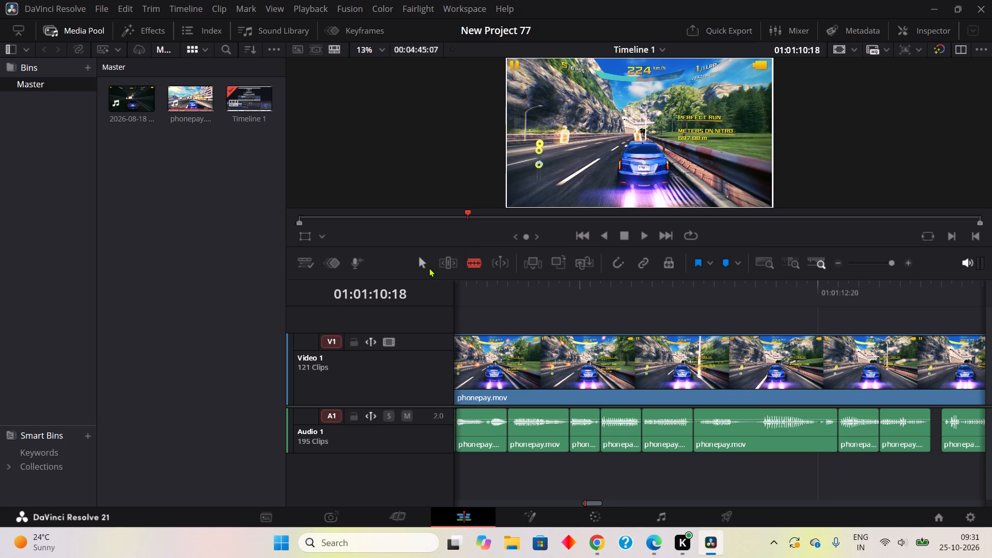
left_click(426, 266)
left_click_drag(973, 432, 949, 435)
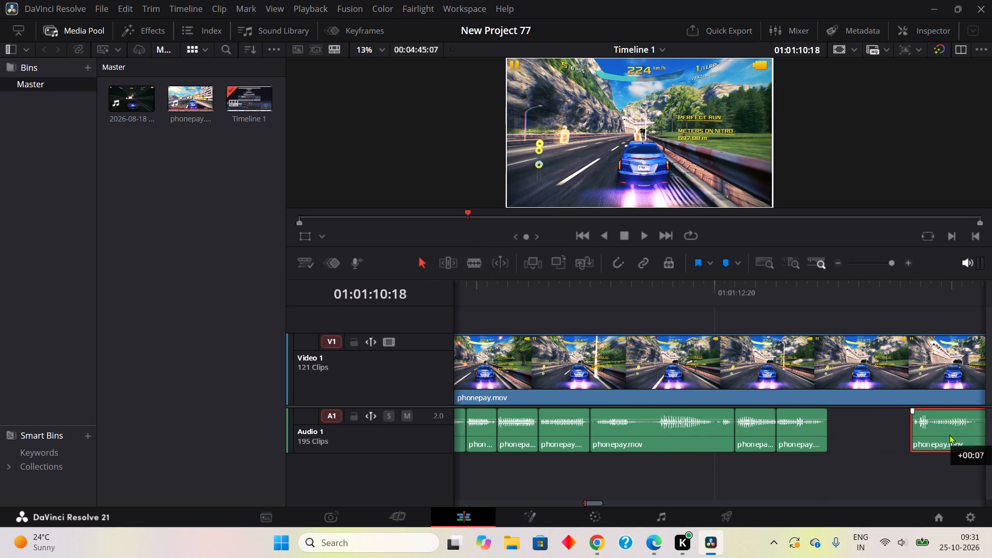
left_click_drag(949, 435, 857, 442)
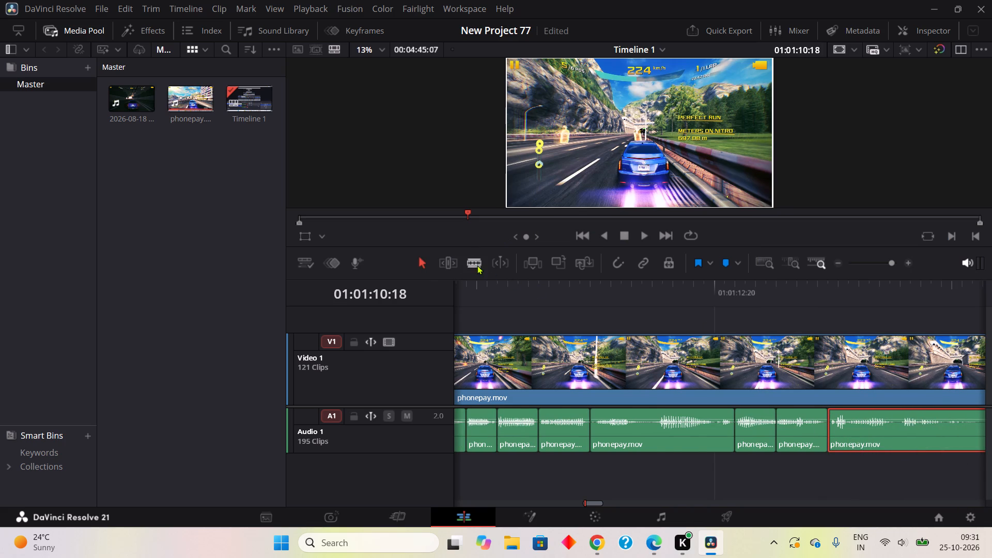
Cut out the silent Audio 1 piece from 01:01:13:13 to 01:01:13:14 and slide the following clip back to close the gap.
left_click(476, 263)
double_click(898, 436)
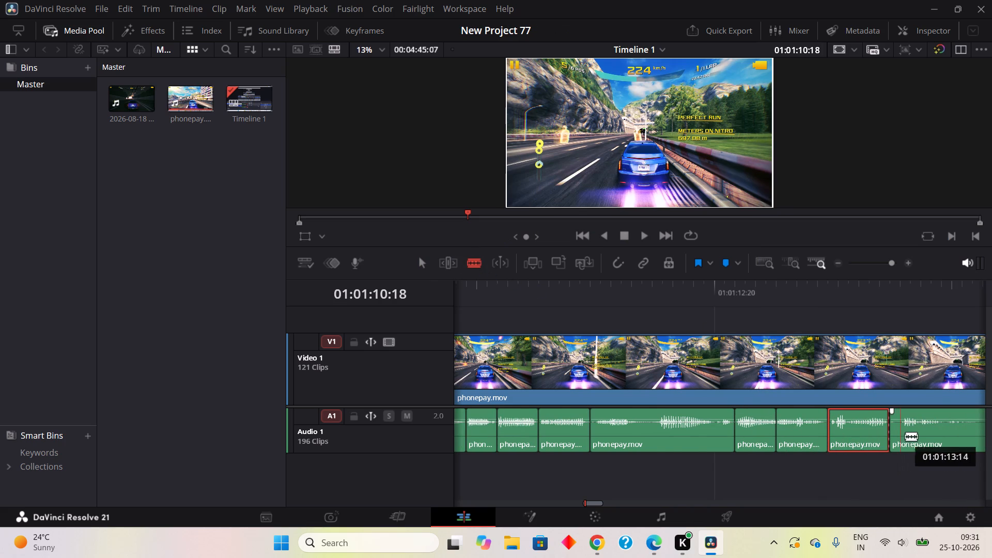
left_click(907, 436)
right_click(898, 438)
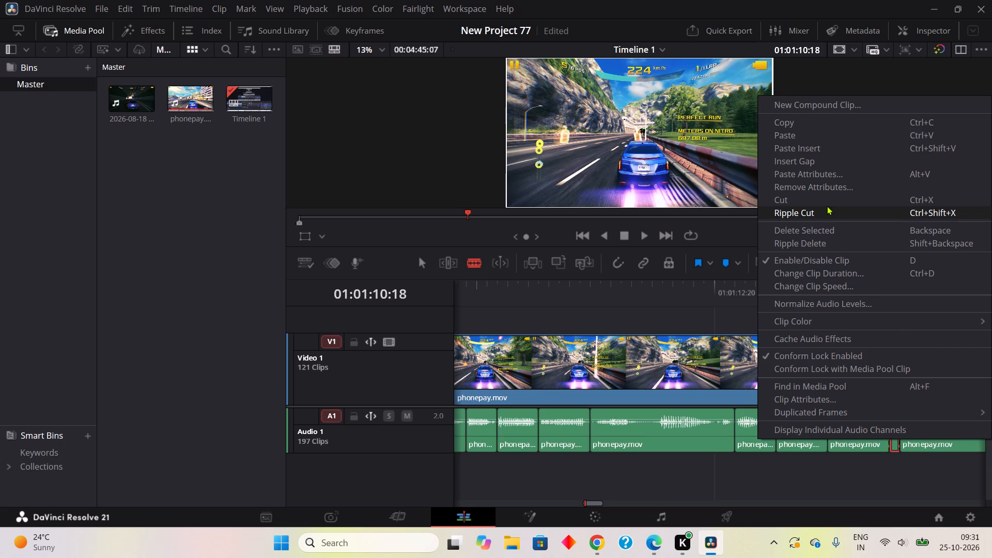
left_click(826, 205)
left_click(421, 265)
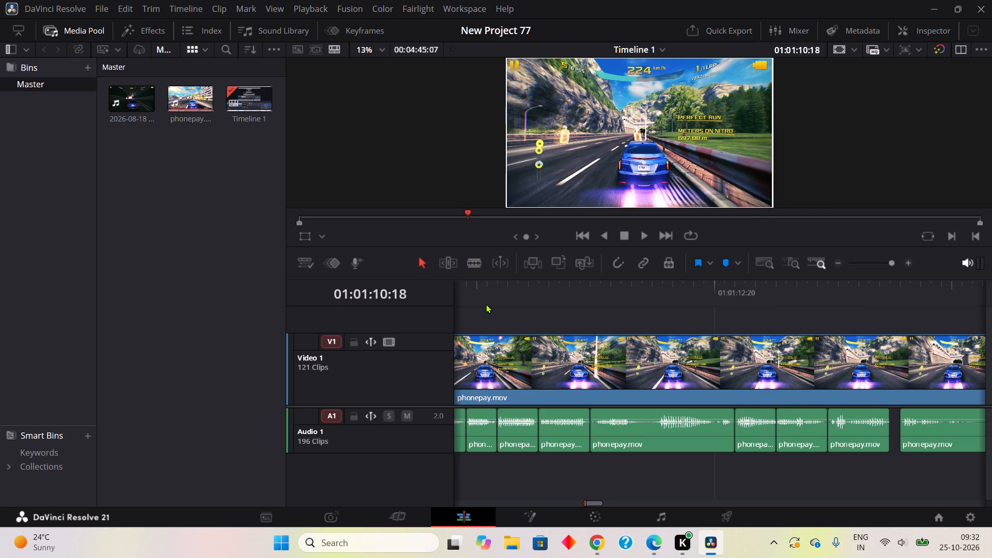
left_click_drag(934, 421, 918, 424)
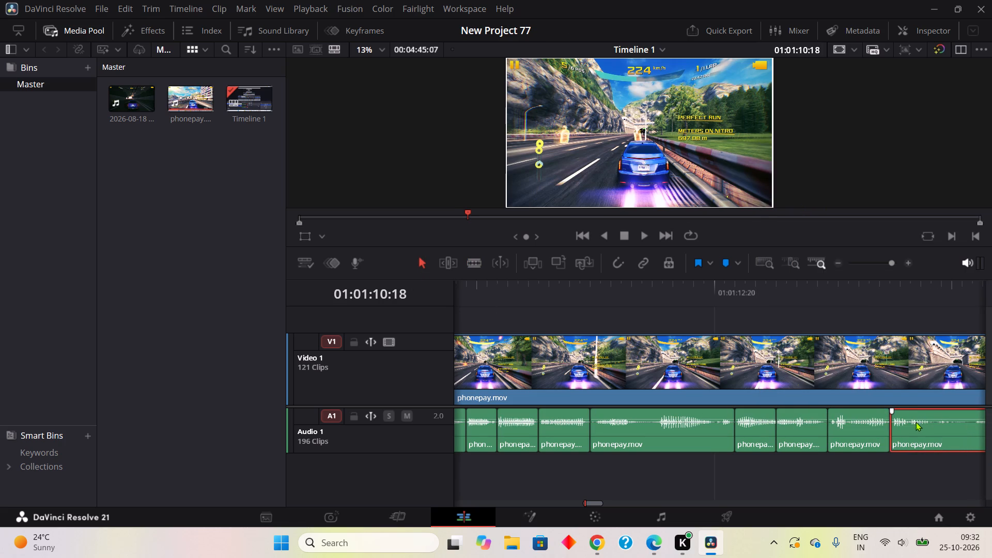
Play on to about 01:01:15:06, then blade out the silent Audio 1 piece from 01:01:14:20 to 01:01:14:21 and remove it with Cut.
left_click(646, 234)
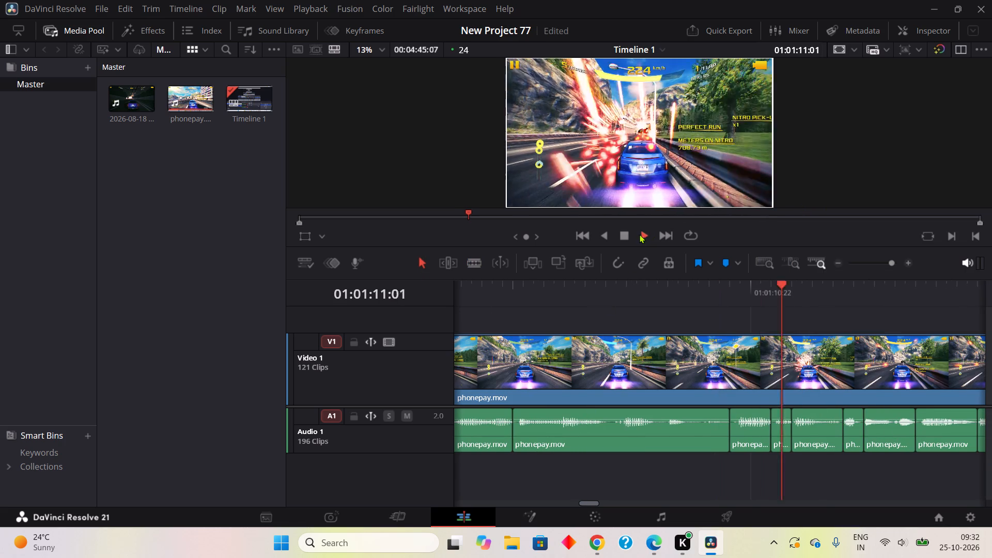
left_click(624, 237)
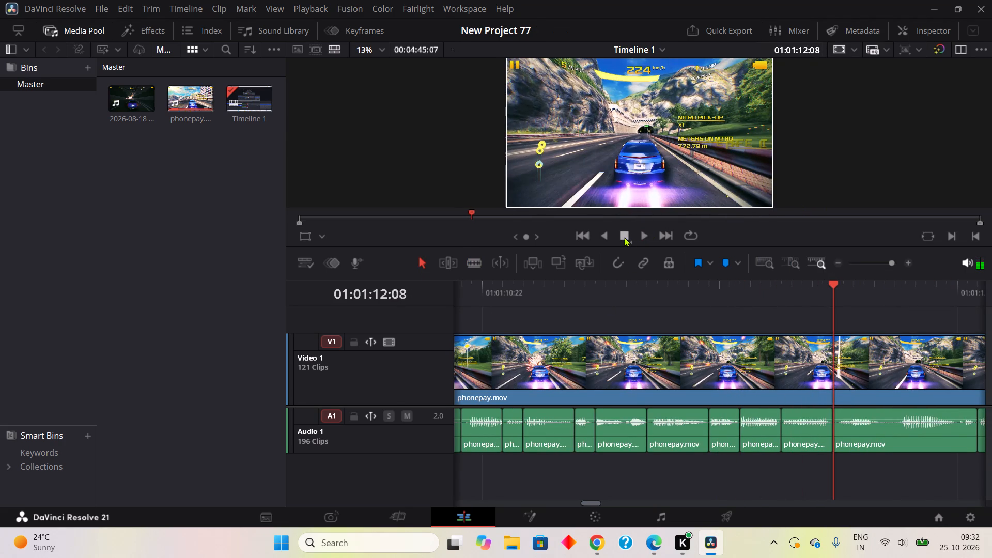
left_click(647, 238)
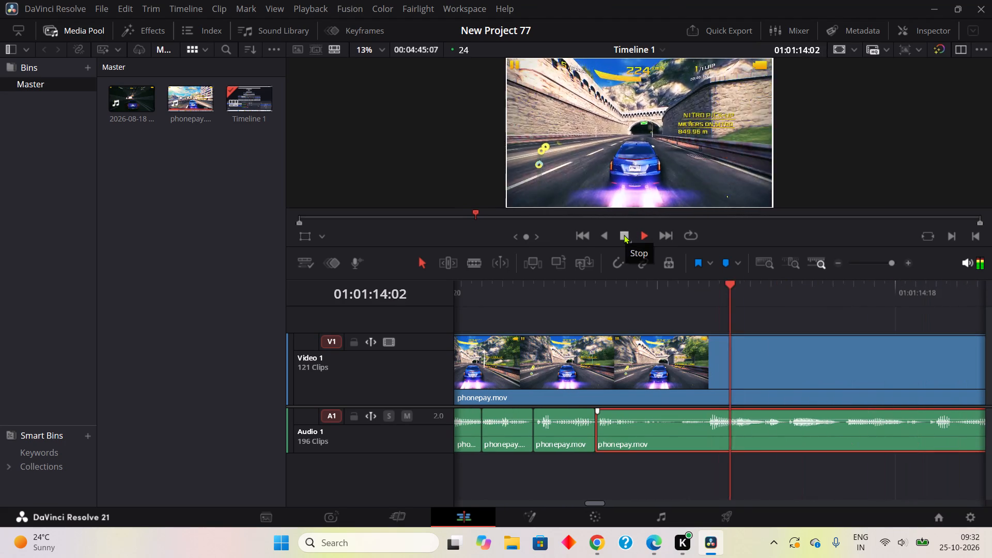
left_click(624, 235)
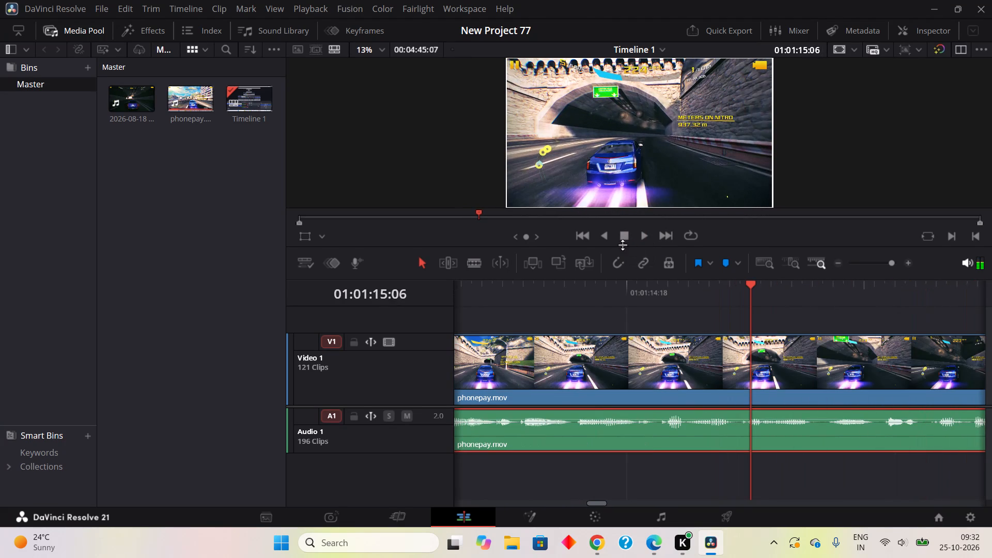
left_click(474, 261)
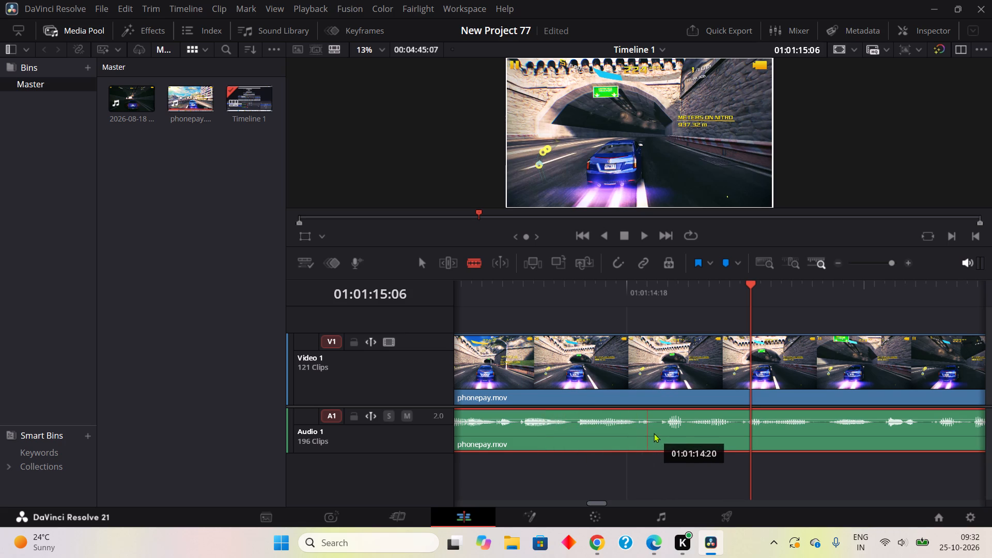
left_click(656, 431)
left_click(665, 431)
right_click(657, 430)
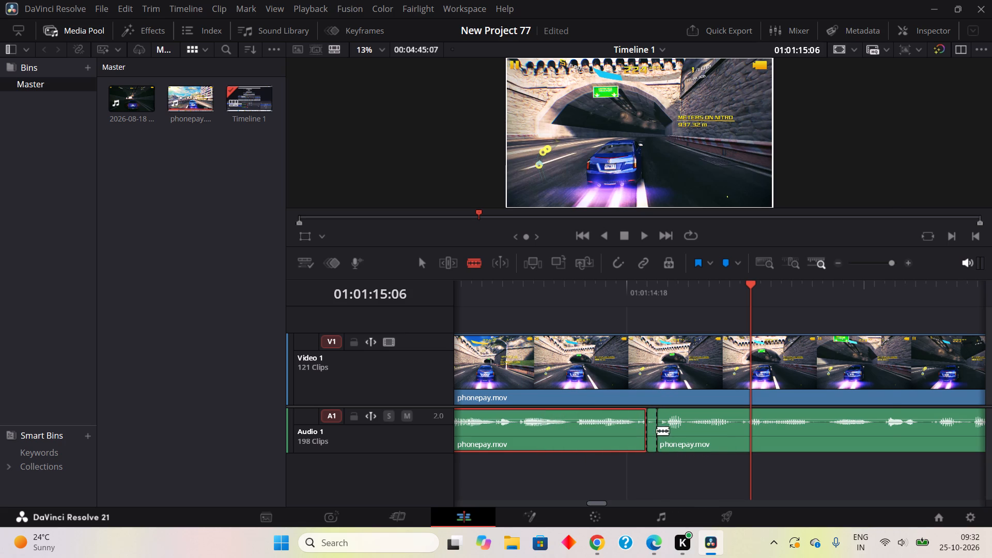
left_click(676, 194)
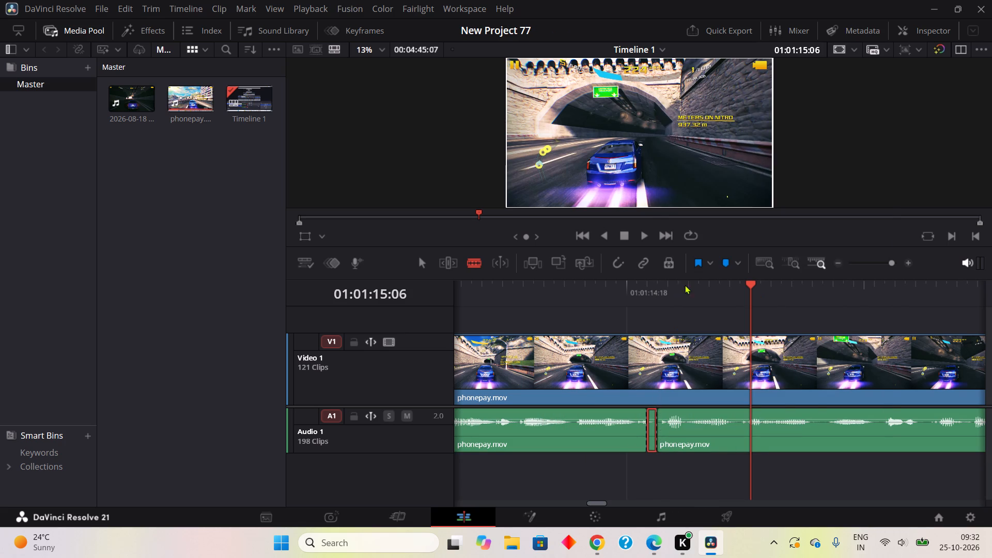
Blade out the silent Audio 1 piece from 01:01:15:12 to 01:01:15:14 and remove it with Cut.
left_click(819, 438)
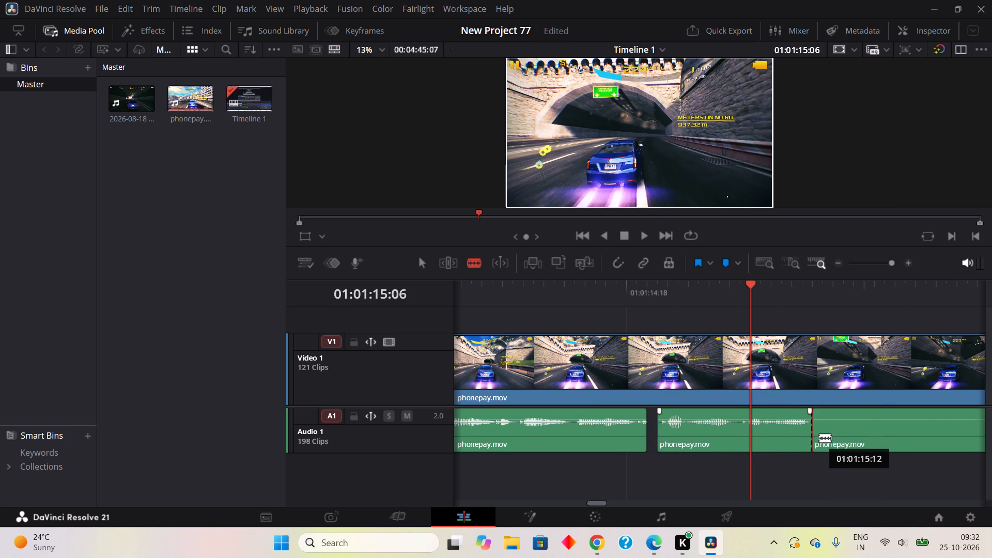
left_click(836, 437)
right_click(824, 438)
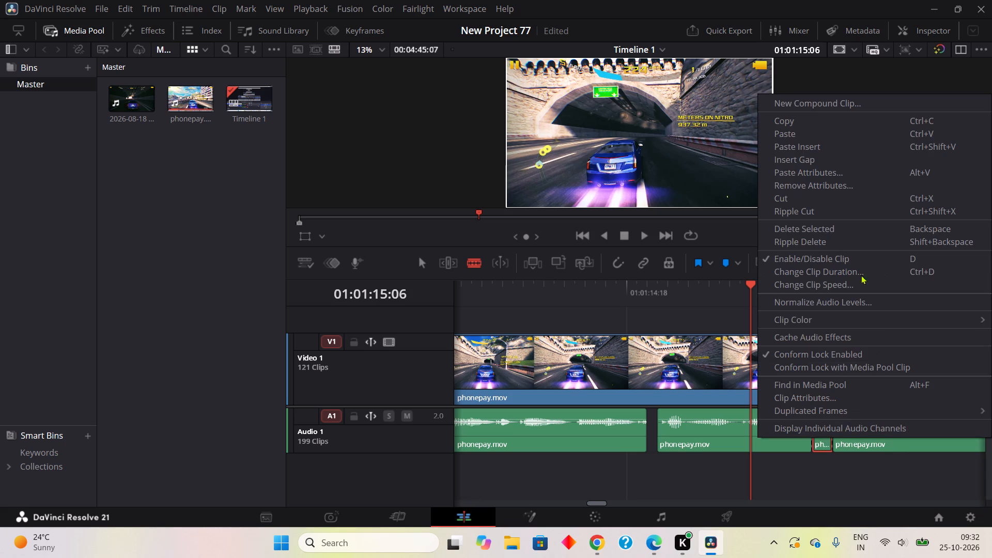
left_click(793, 198)
Blade out the one-frame silent Audio 1 piece from 01:01:15:18 to 01:01:15:19 and remove it with Cut.
left_click(880, 438)
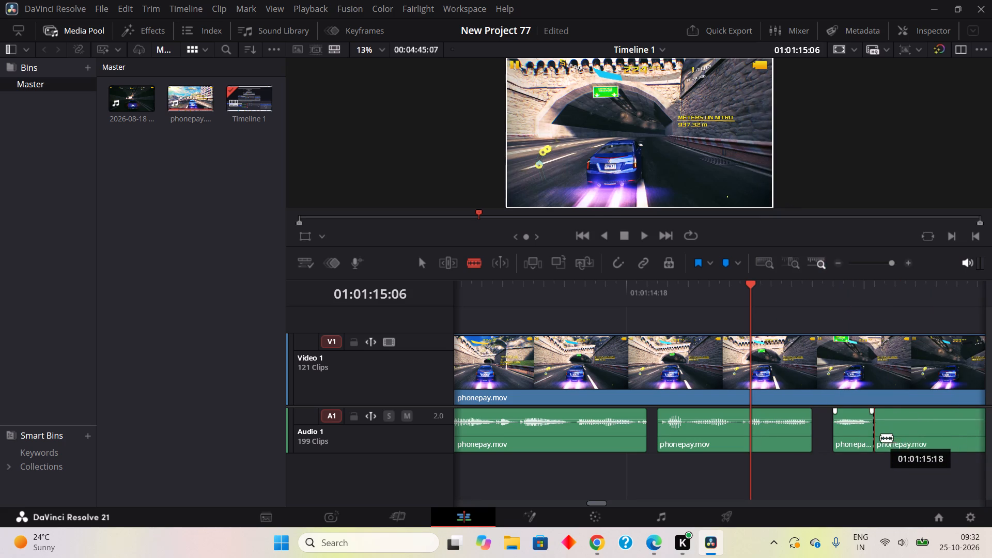
left_click(893, 433)
right_click(884, 437)
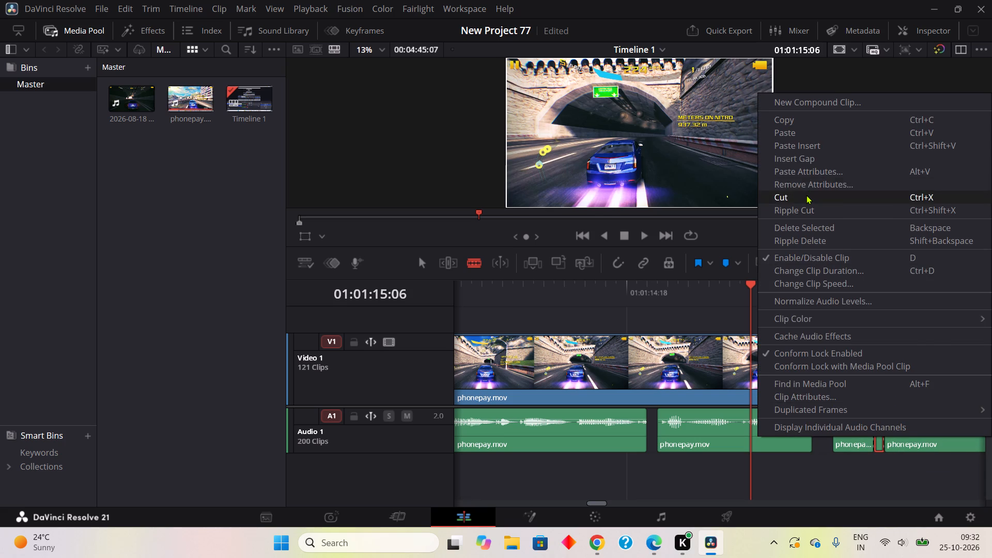
left_click(806, 195)
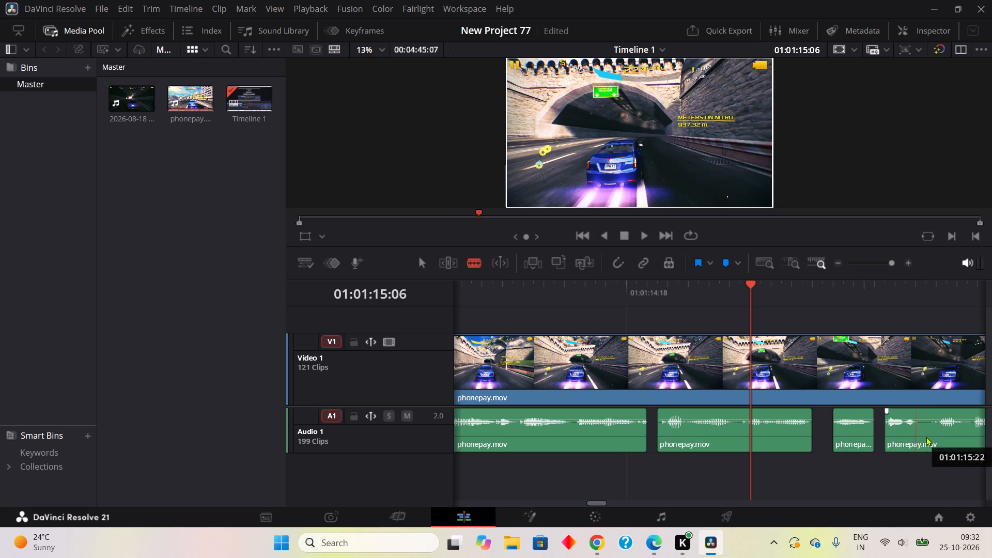
Blade out the silent Audio 1 piece from 01:01:15:22 to 01:01:16:00 and remove it with Cut.
left_click(925, 438)
left_click(940, 431)
right_click(935, 430)
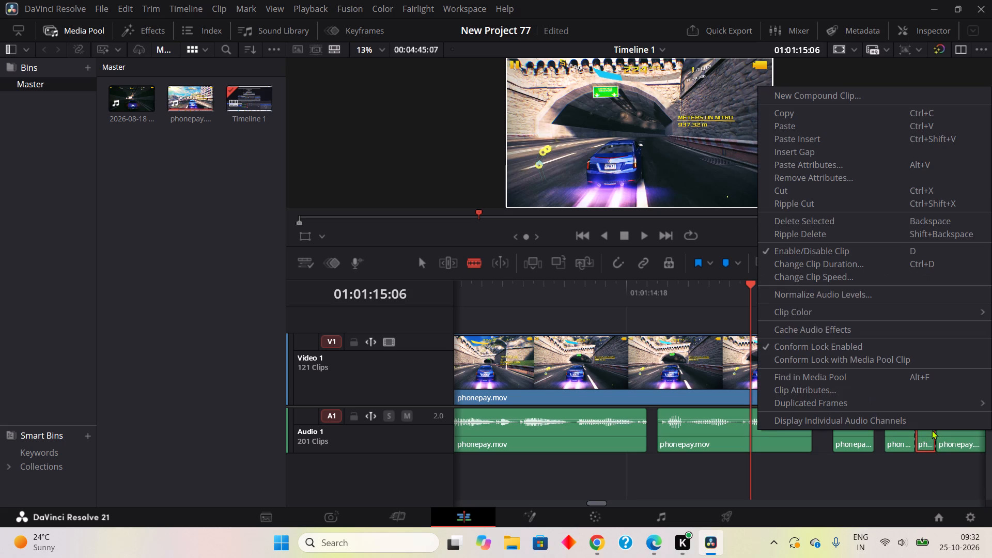
left_click(804, 187)
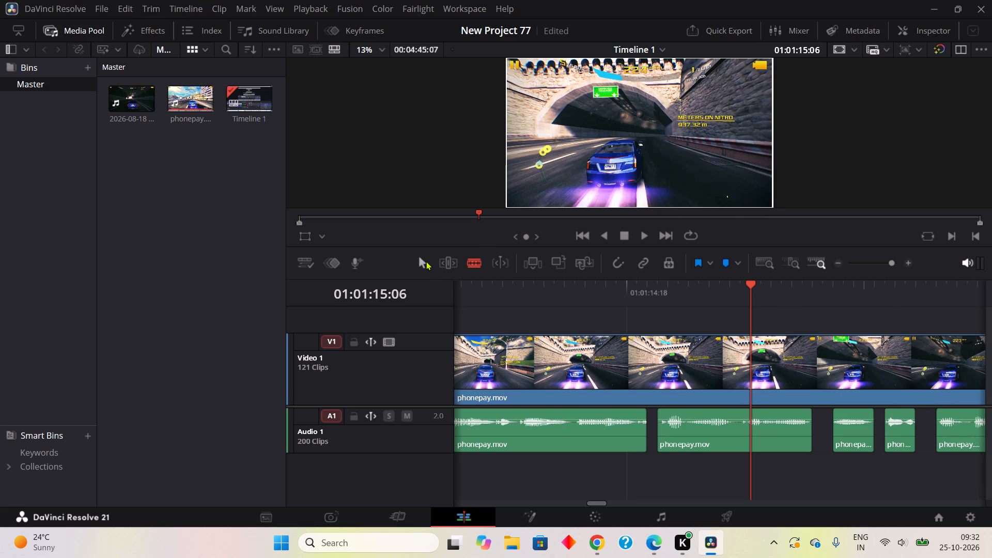
Close the four Audio 1 gaps by sliding the clips after them back to 01:01:14:20, 01:01:15:11, 01:01:15:15 and 01:01:15:18.
left_click(426, 261)
left_click_drag(696, 437, 677, 447)
left_click_drag(847, 436, 827, 438)
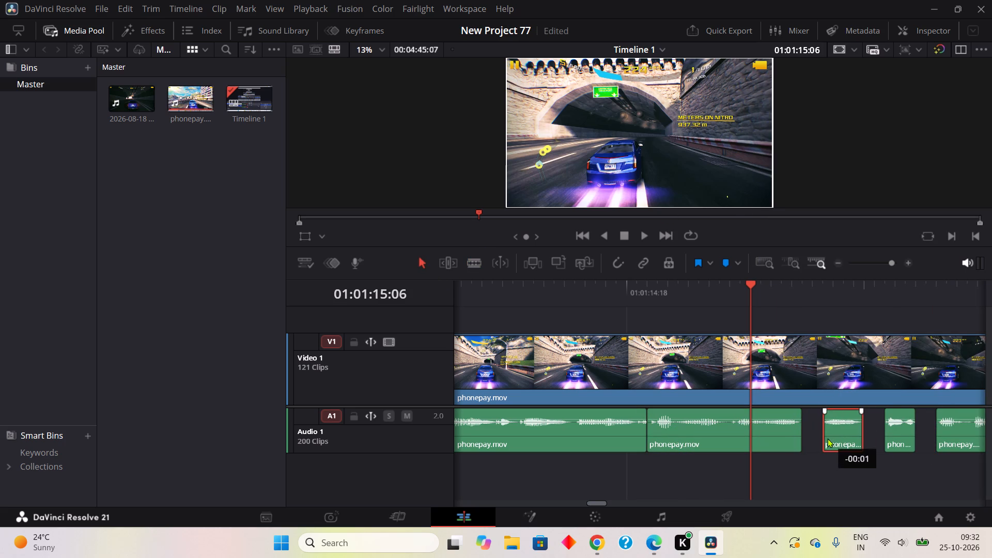
left_click_drag(827, 438, 813, 442)
left_click_drag(898, 433, 878, 437)
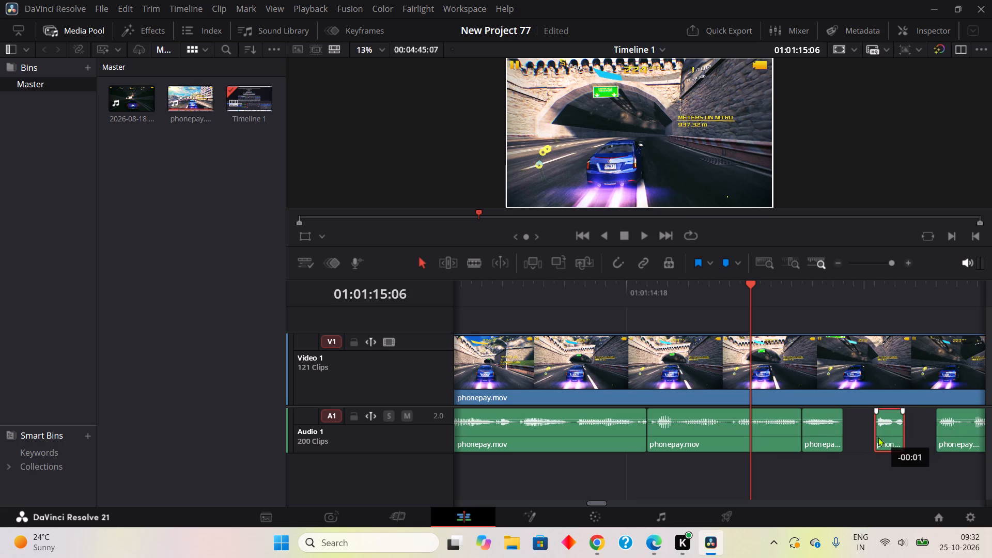
left_click_drag(878, 437, 857, 443)
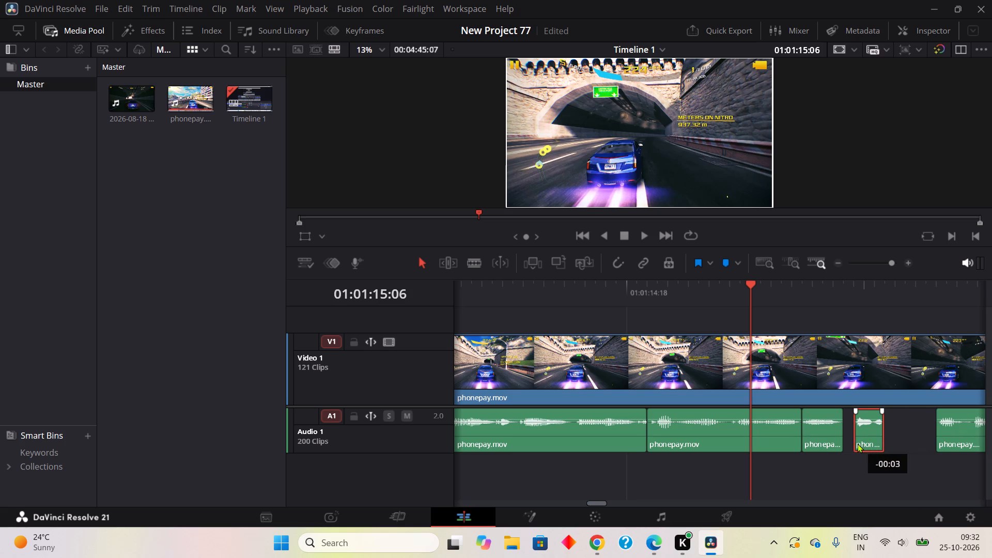
left_click_drag(857, 443, 851, 443)
left_click_drag(954, 430, 916, 435)
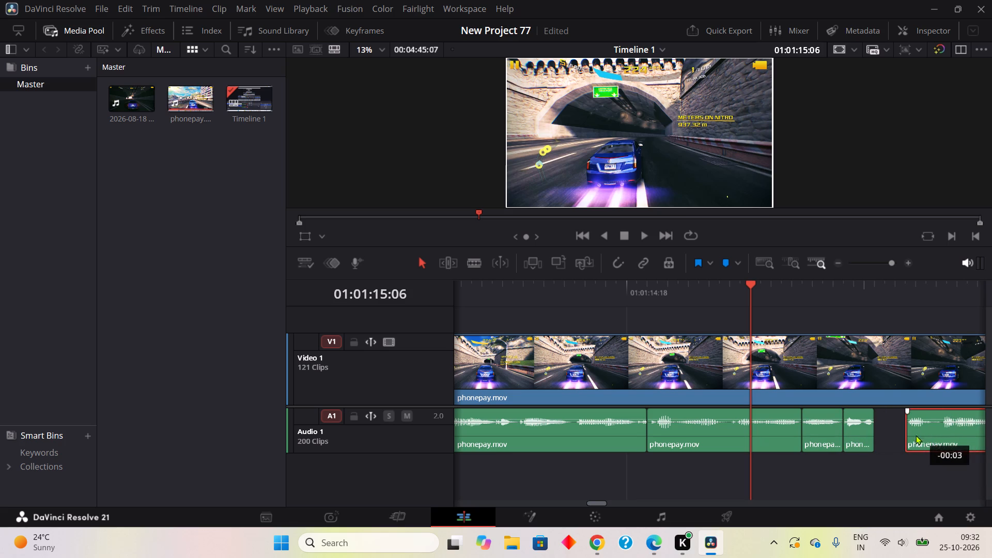
left_click_drag(916, 435, 887, 438)
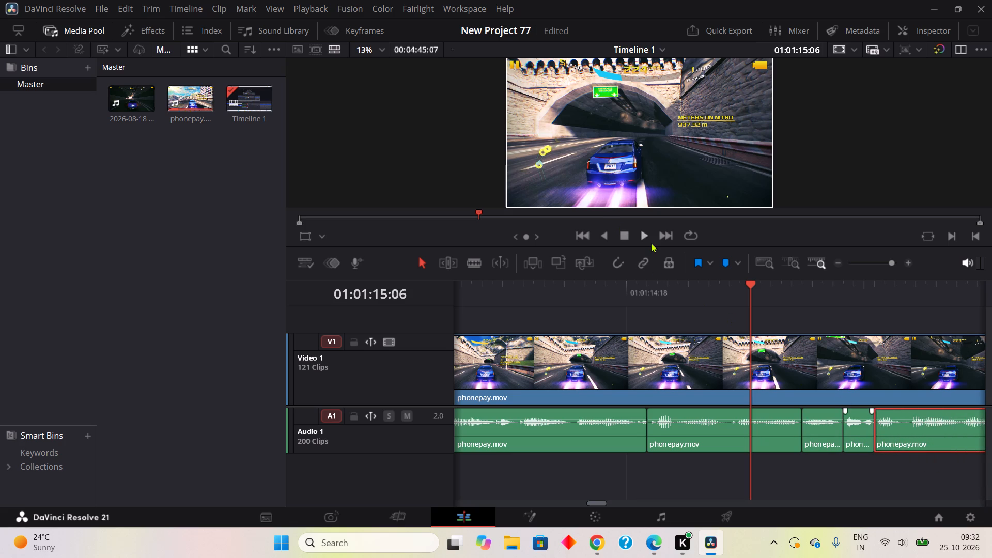
Play on to 01:01:16:16, then blade out the silent Audio 1 piece from 01:01:16:10 to 01:01:16:11 and remove it with Cut.
left_click(644, 238)
left_click(625, 235)
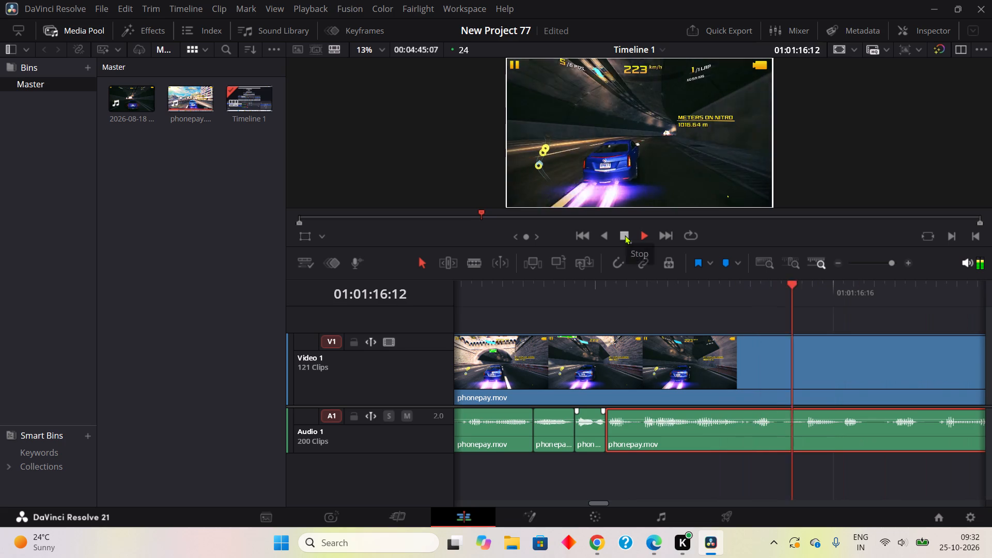
left_click(483, 262)
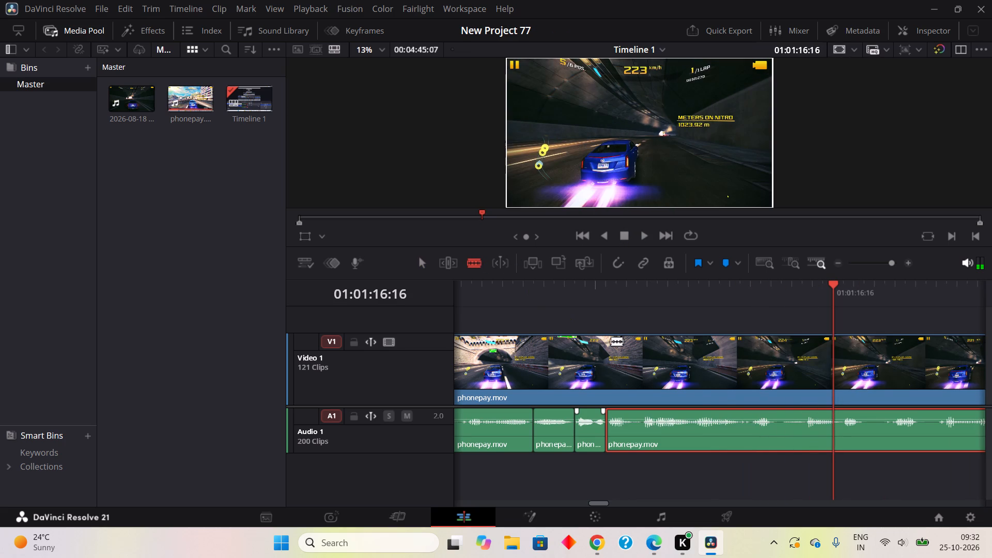
left_click(778, 439)
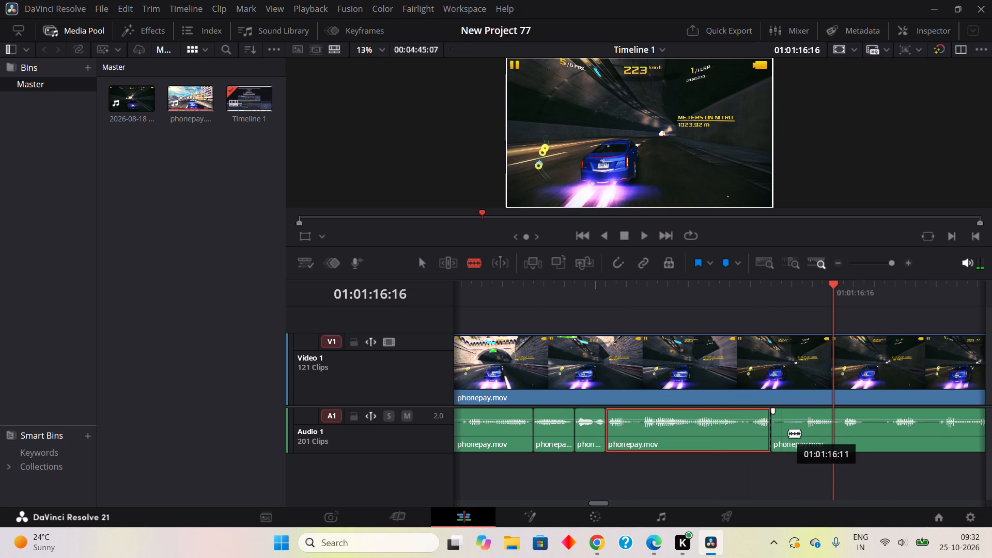
left_click(792, 432)
right_click(781, 436)
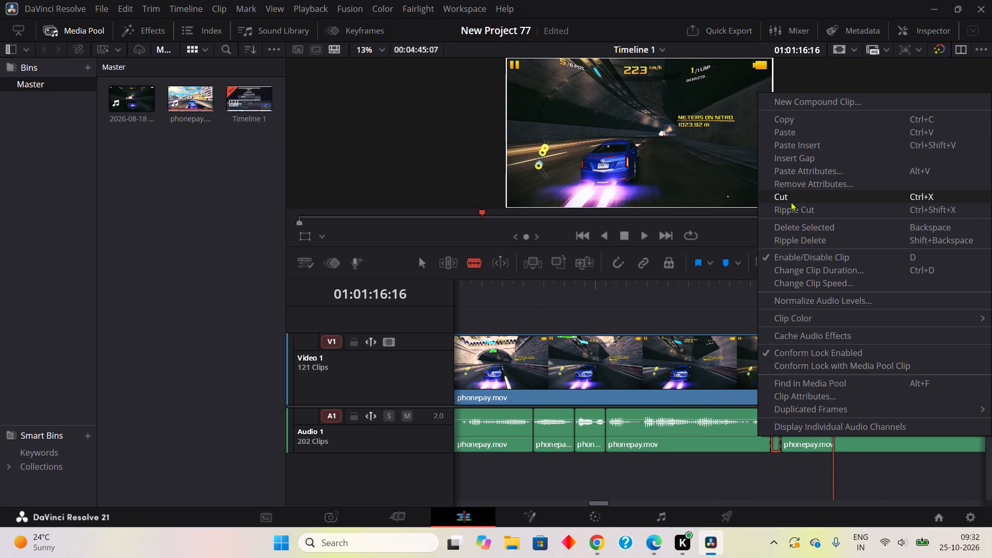
left_click(791, 202)
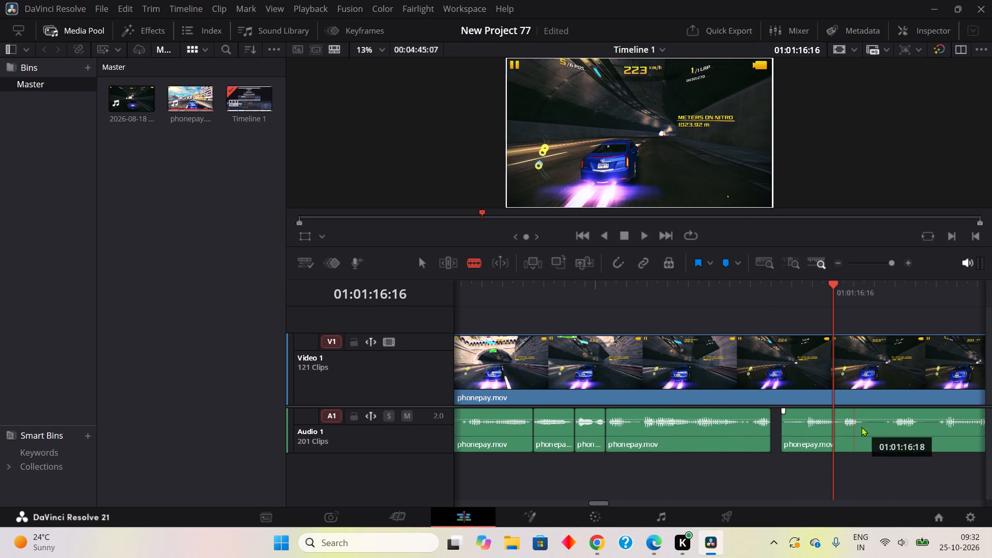
Blade out the silent Audio 1 piece from 01:01:16:19 to 01:01:16:21 and remove it with Cut.
left_click(866, 431)
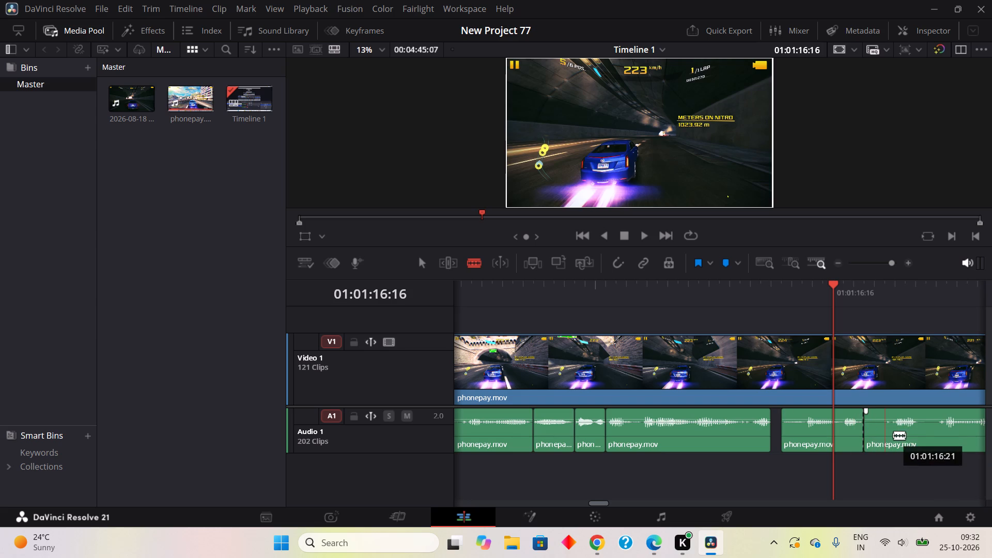
left_click(893, 435)
right_click(883, 435)
right_click(870, 418)
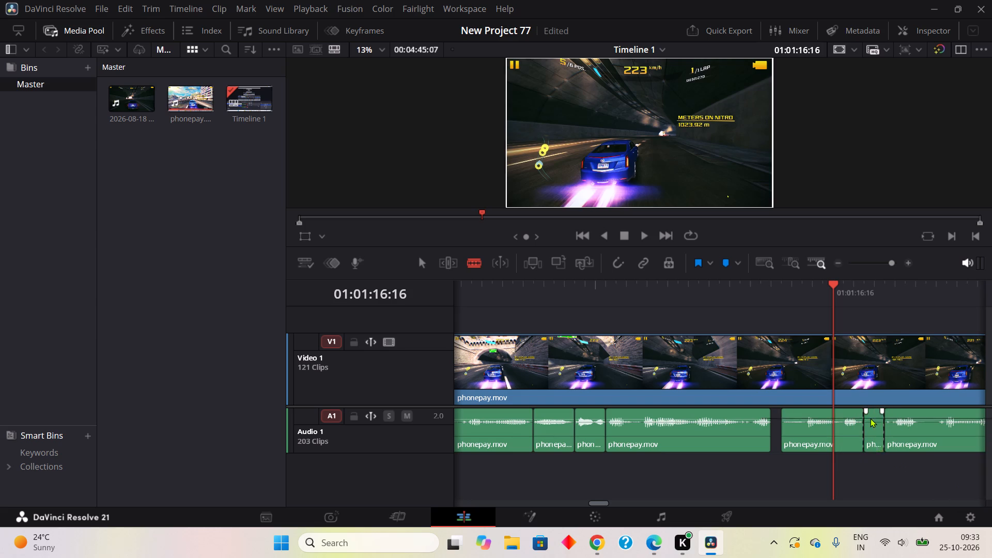
left_click(804, 181)
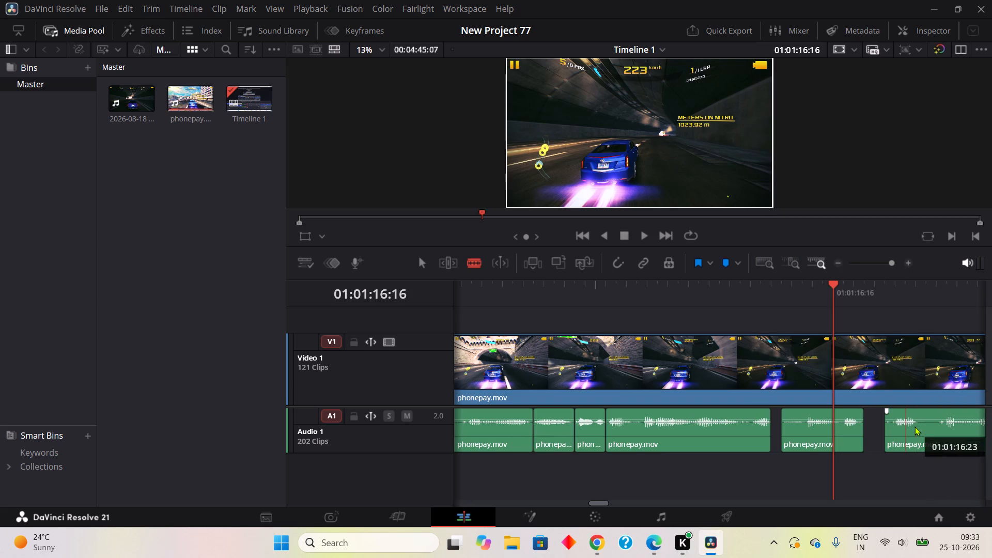
Blade out the silent Audio 1 piece from 01:01:17:00 to 01:01:17:02 and remove it with Cut.
left_click(921, 428)
left_click(944, 431)
right_click(939, 431)
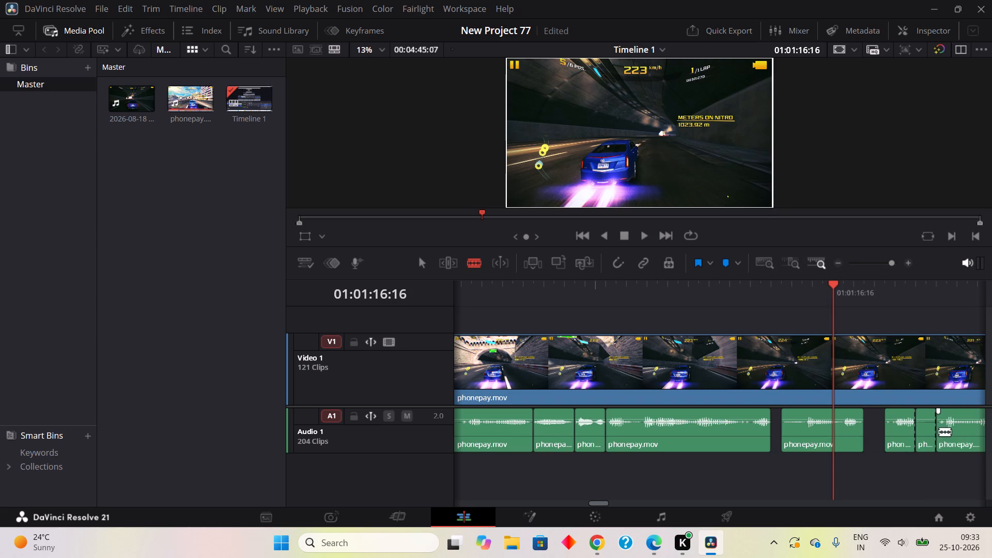
right_click(936, 431)
right_click(928, 424)
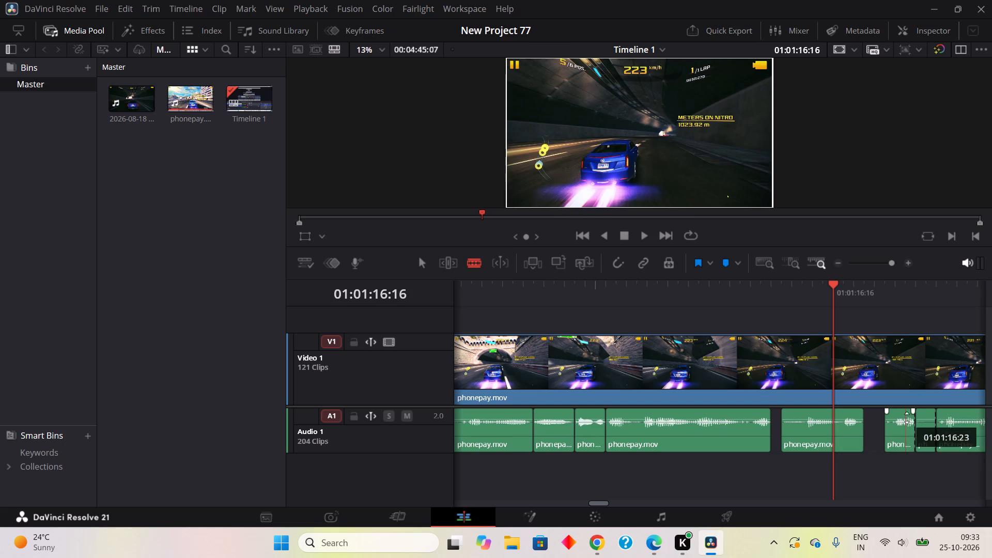
right_click(922, 427)
left_click(809, 187)
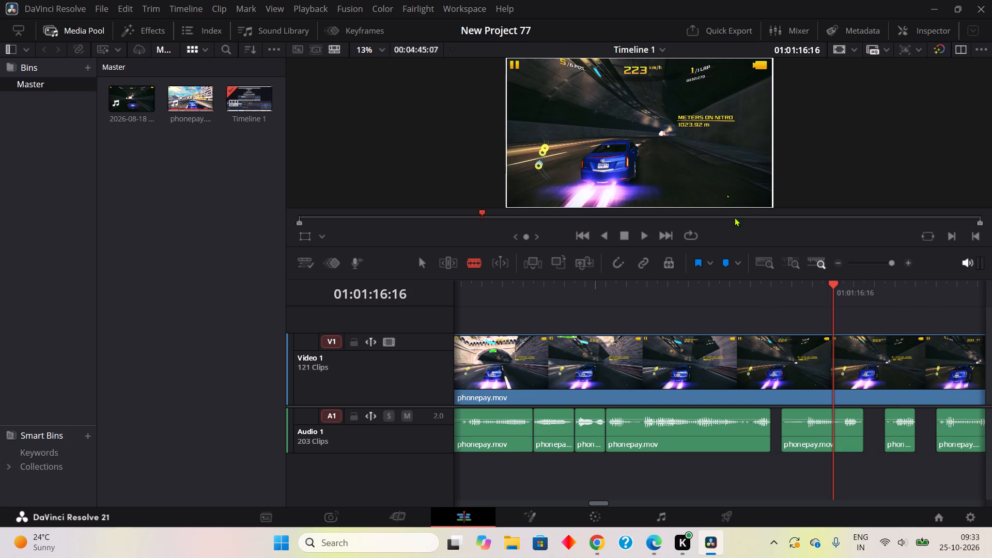
Close the three Audio 1 gaps by sliding the clips after them back to 01:01:16:10, 01:01:16:18 and 01:01:16:21.
left_click(420, 262)
left_click_drag(820, 434, 806, 441)
left_click_drag(900, 444, 876, 444)
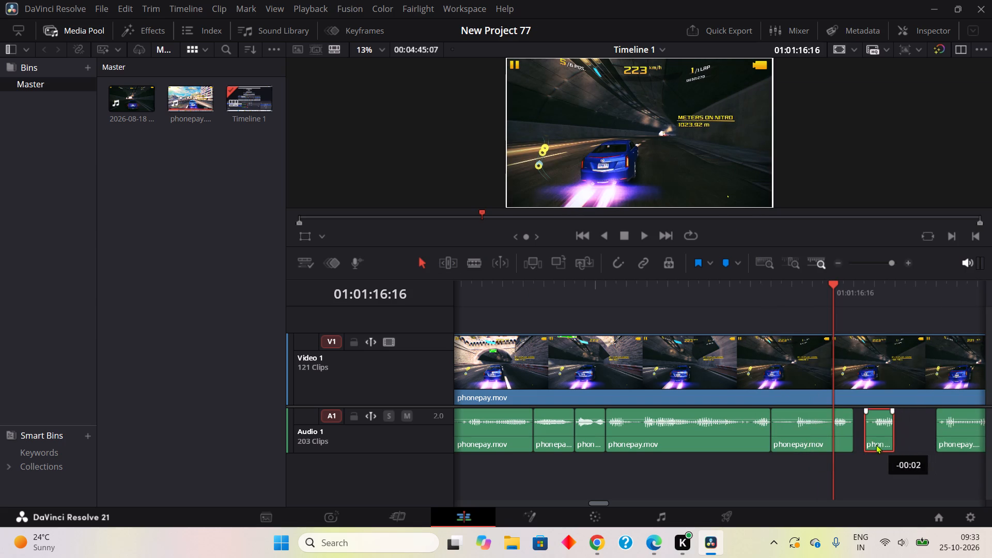
left_click_drag(876, 444, 865, 444)
left_click_drag(967, 443, 931, 437)
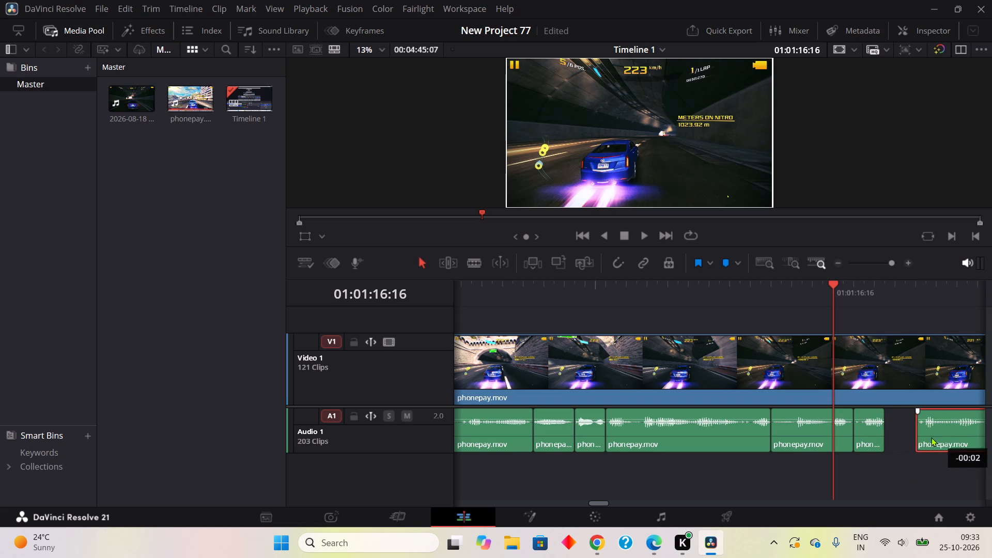
left_click_drag(931, 437, 908, 438)
Play on to 01:01:17:18, then blade out the silent Audio 1 piece from 01:01:17:07 to 01:01:17:08 and remove it with Cut.
left_click(647, 234)
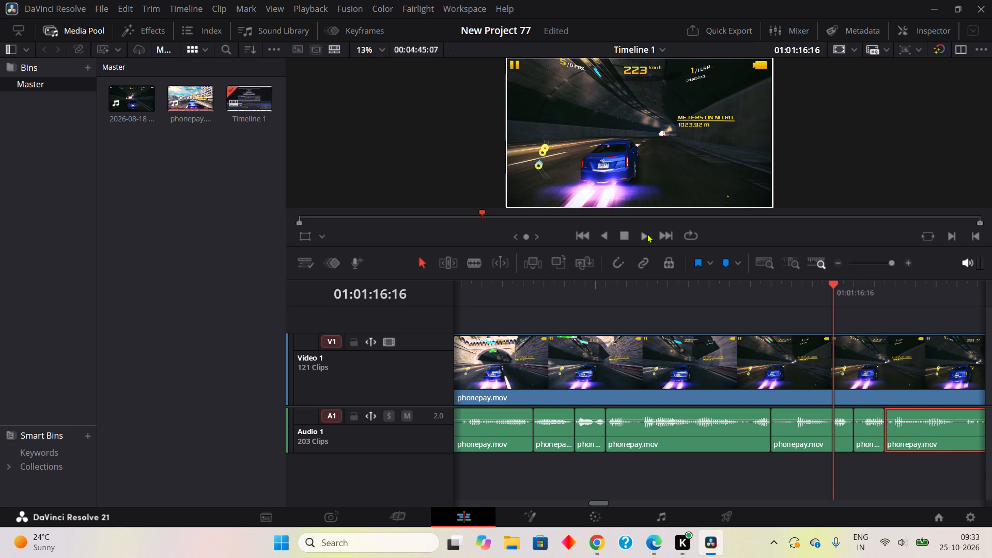
left_click(626, 238)
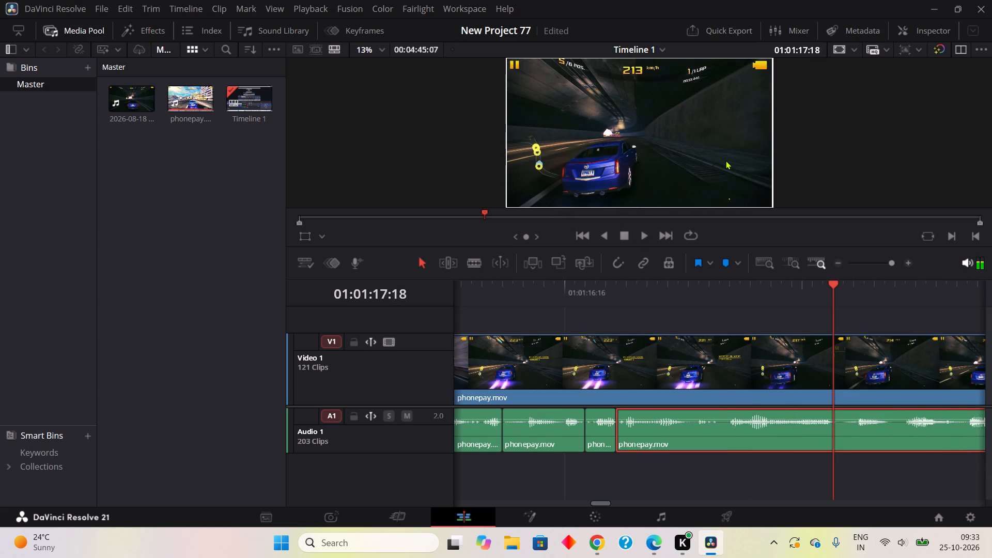
left_click(468, 266)
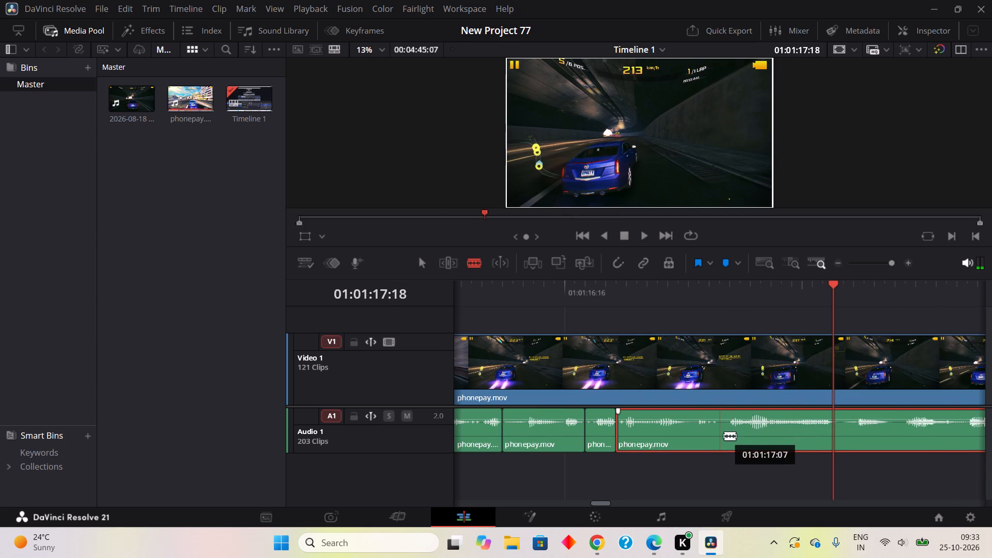
left_click(724, 436)
left_click(735, 435)
right_click(723, 441)
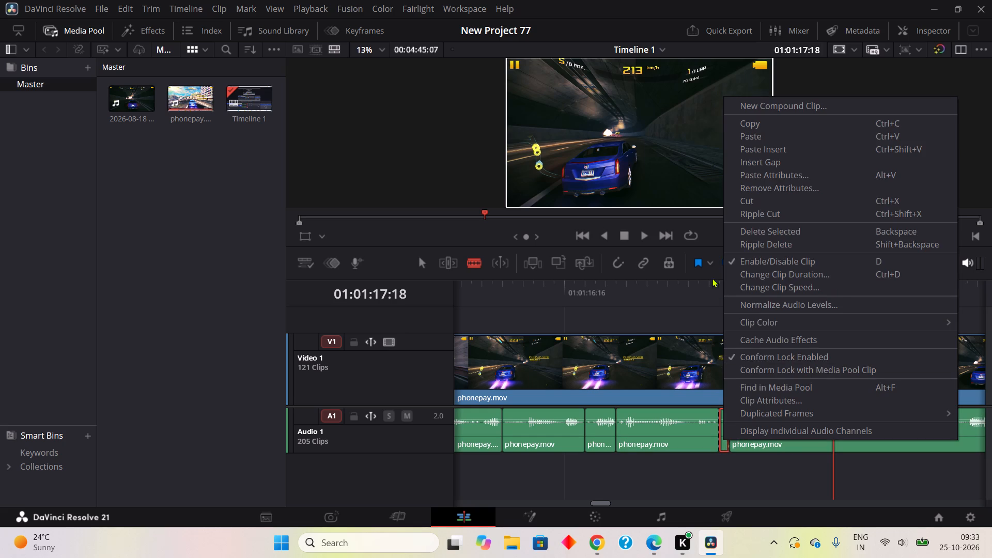
left_click(760, 204)
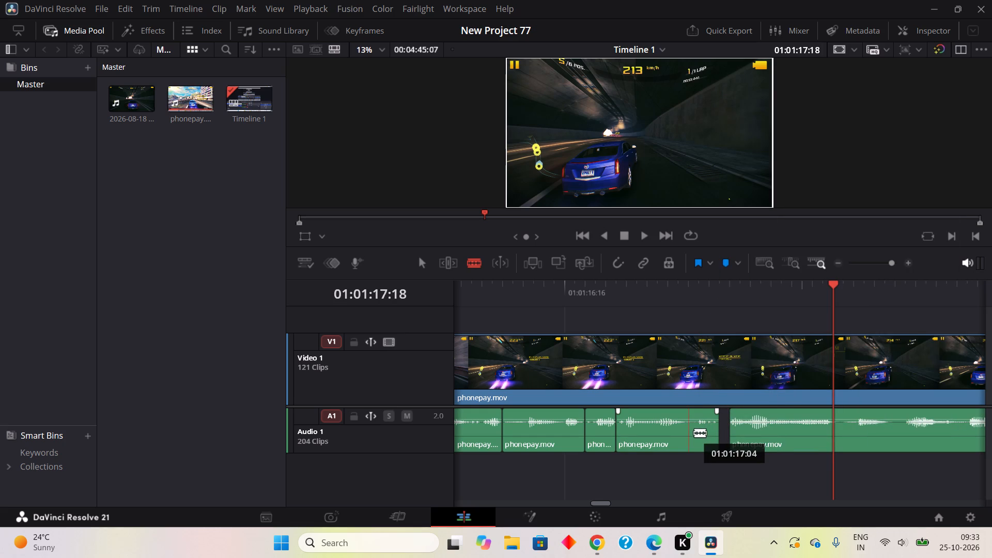
Blade out the silent Audio 1 piece from 01:01:17:04 to 01:01:17:05 and remove it with Cut.
left_click(692, 440)
left_click(703, 439)
right_click(694, 441)
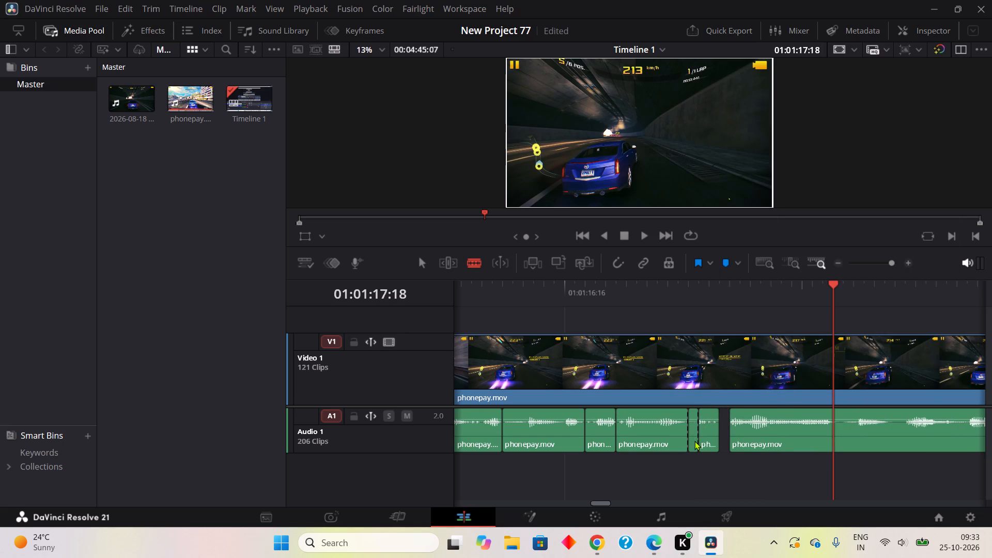
left_click(737, 207)
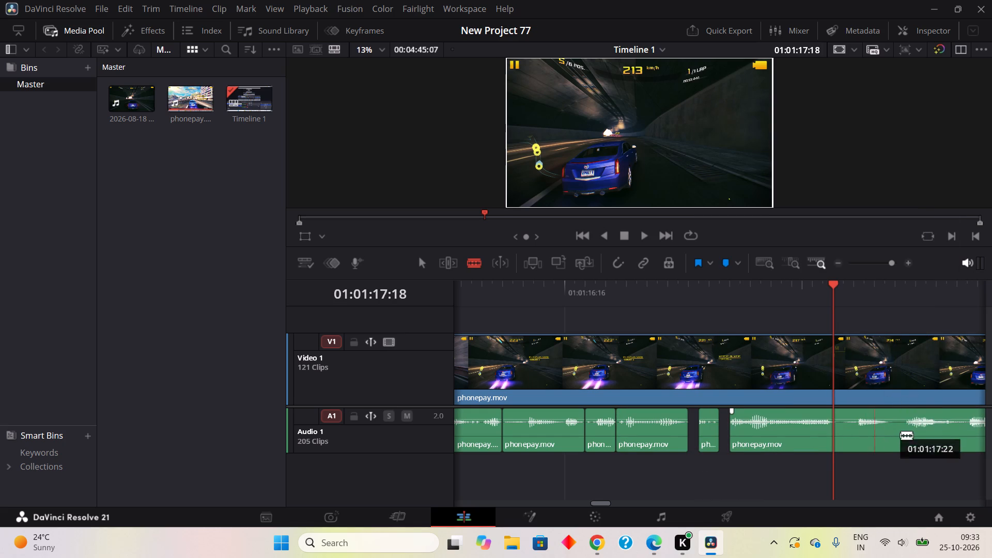
Blade out the Audio 1 piece from 01:01:17:18 to 01:01:17:20 and remove it with Cut.
left_click(839, 441)
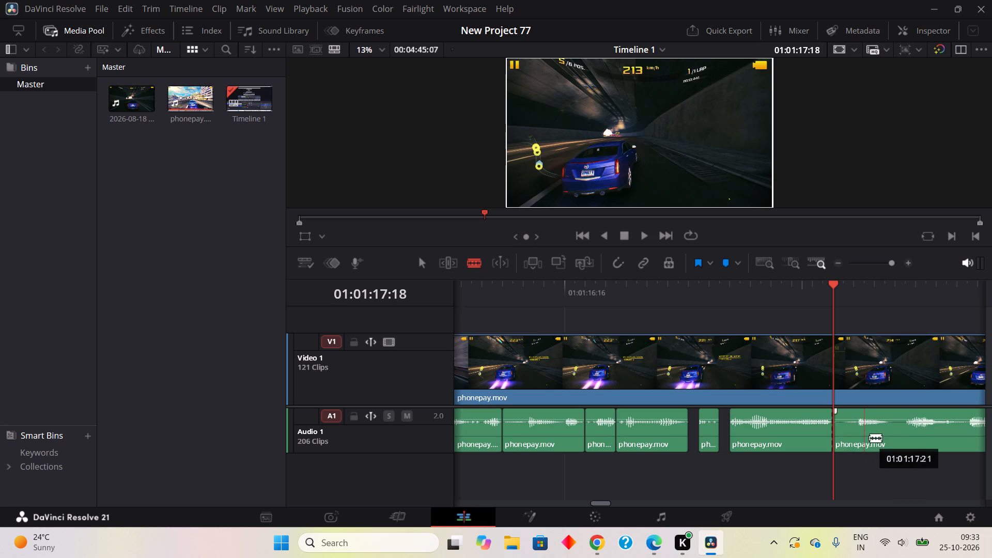
left_click(861, 444)
right_click(851, 438)
right_click(851, 438)
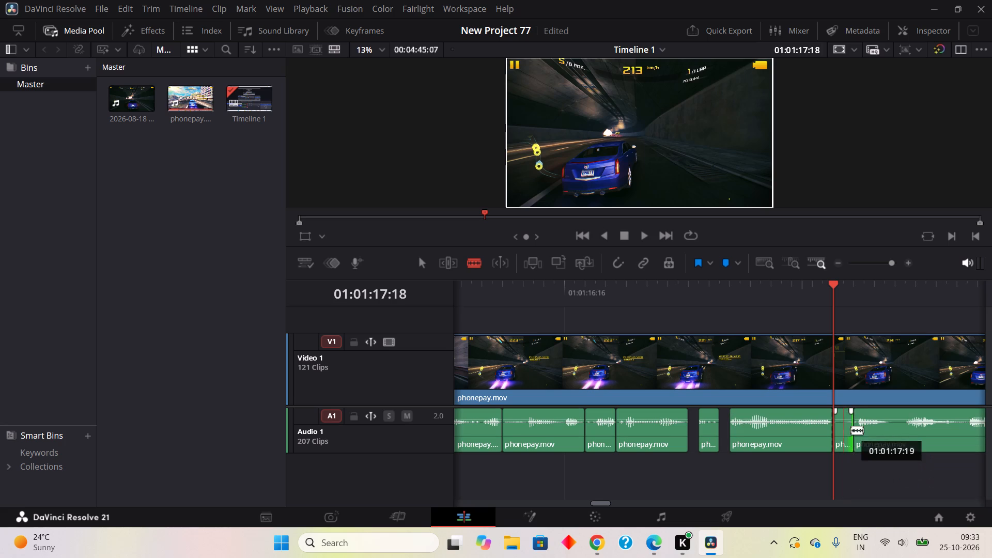
right_click(849, 424)
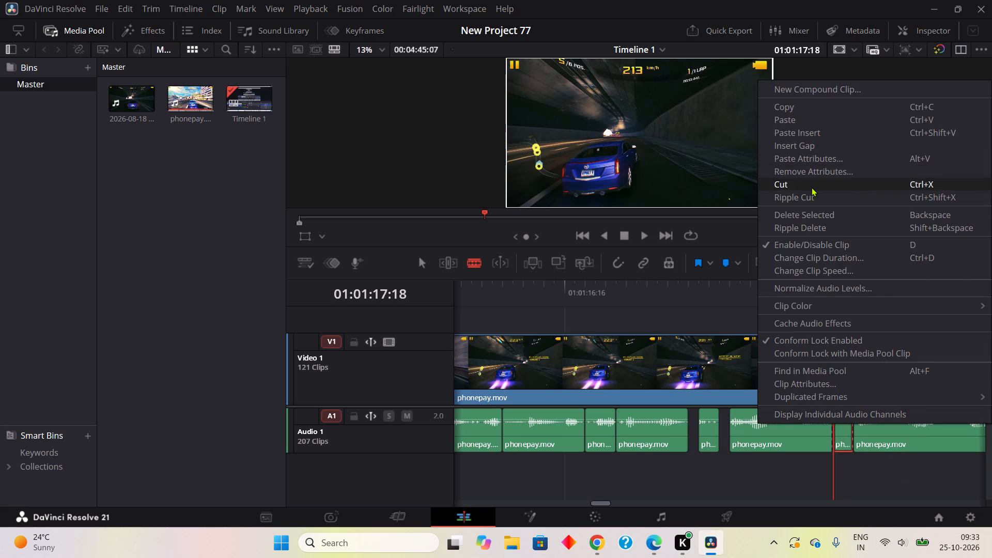
double_click(811, 187)
Blade out the silent Audio 1 piece from 01:01:17:23 to 01:01:18:01 and remove it with Cut.
double_click(892, 437)
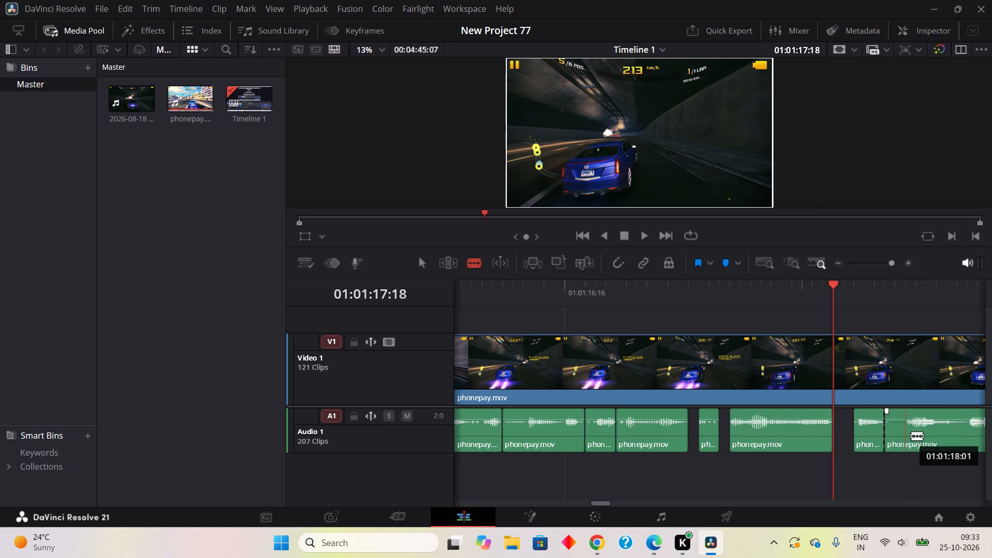
left_click(916, 439)
right_click(897, 441)
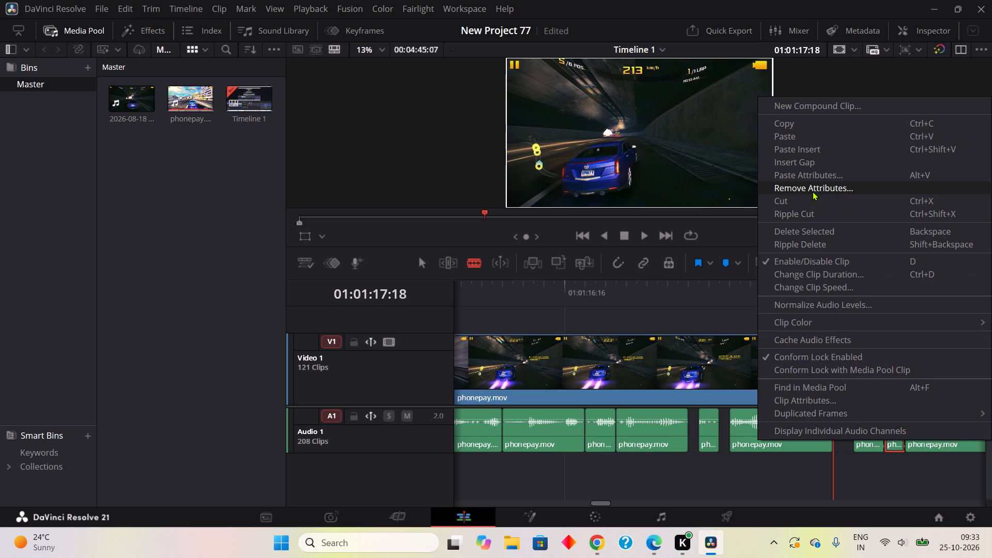
left_click_drag(812, 191, 811, 199)
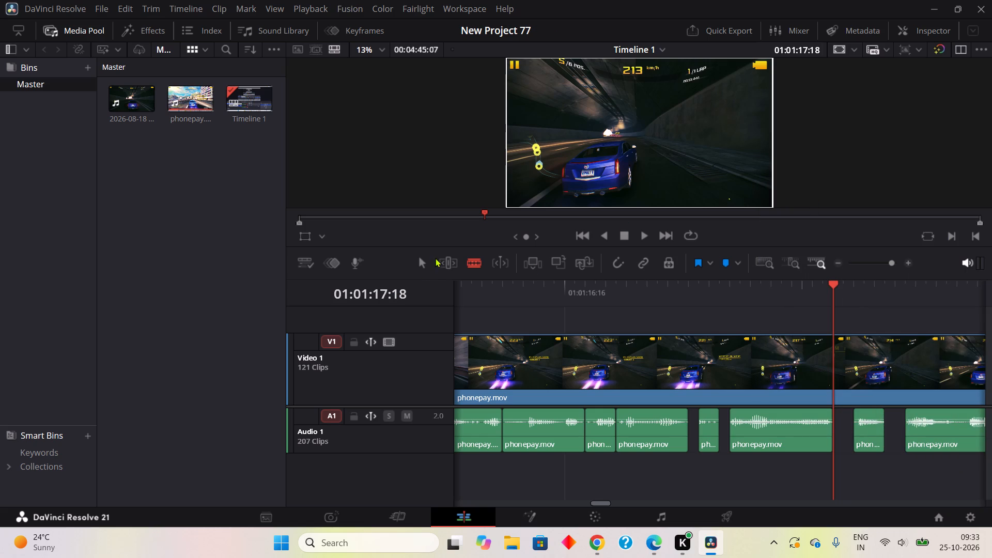
Close the four Audio 1 gaps by sliding the clips after them back to 01:01:17:04, 01:01:17:06, 01:01:17:16 and 01:01:17:19.
left_click(425, 259)
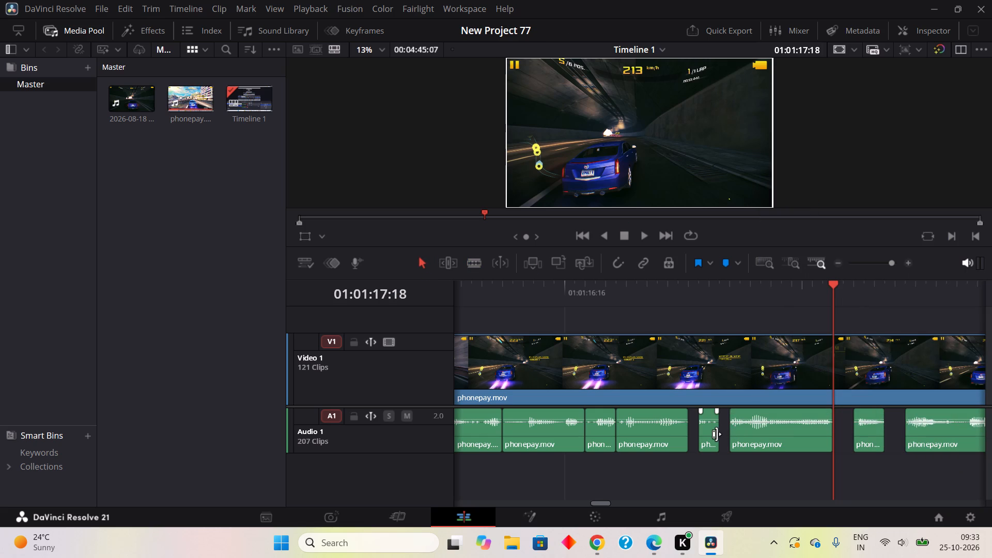
double_click(717, 434)
left_click_drag(708, 436, 695, 438)
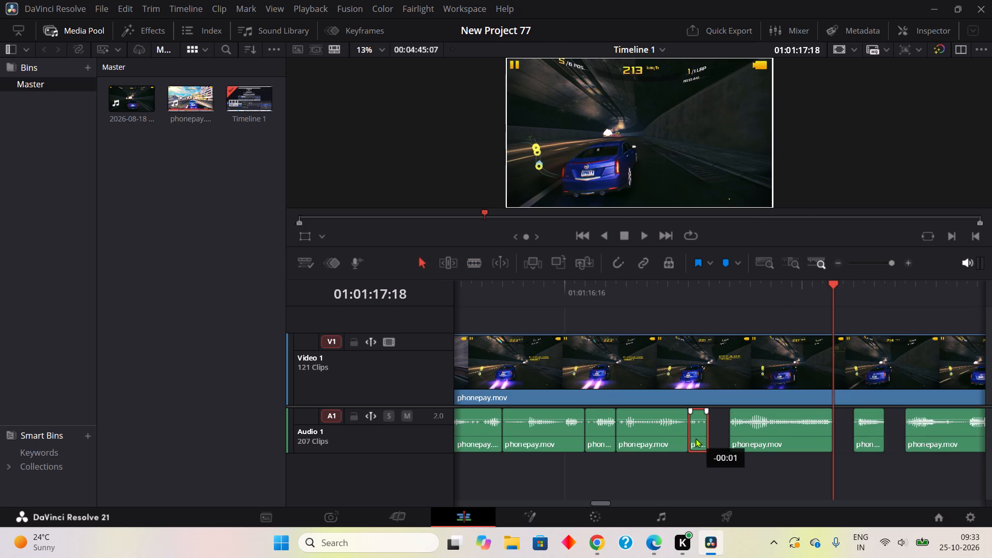
left_click_drag(695, 438, 691, 439)
left_click(691, 439)
left_click_drag(767, 438, 740, 444)
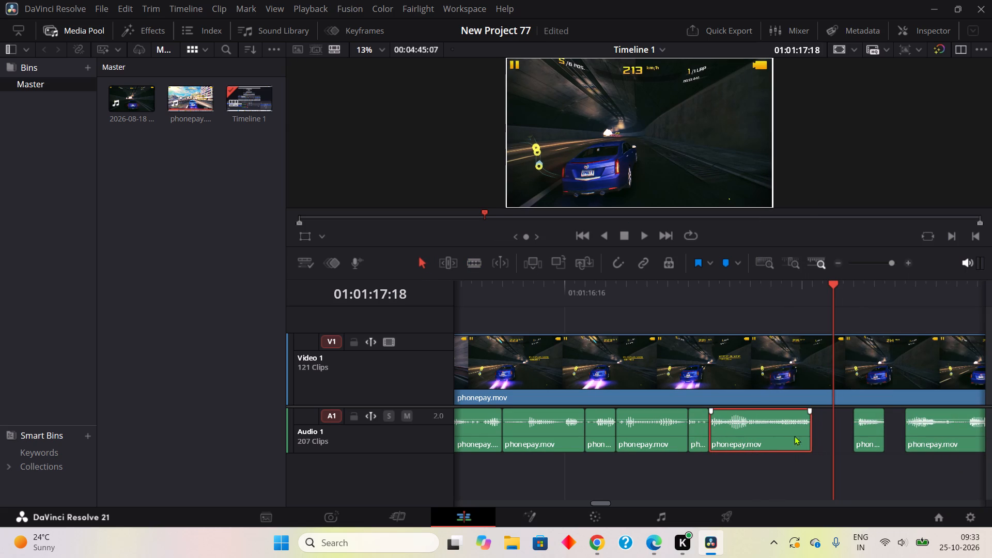
left_click_drag(863, 435, 819, 440)
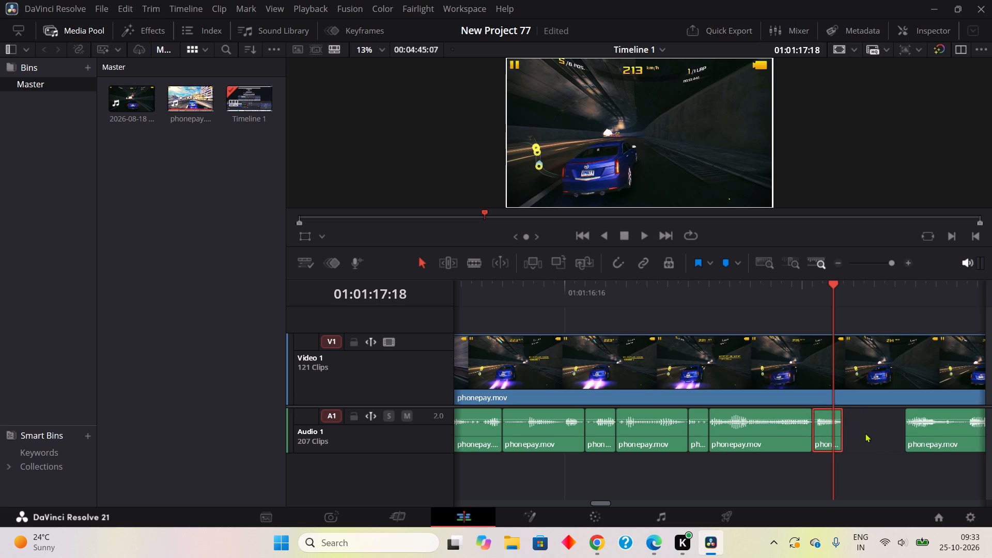
left_click_drag(932, 428, 872, 440)
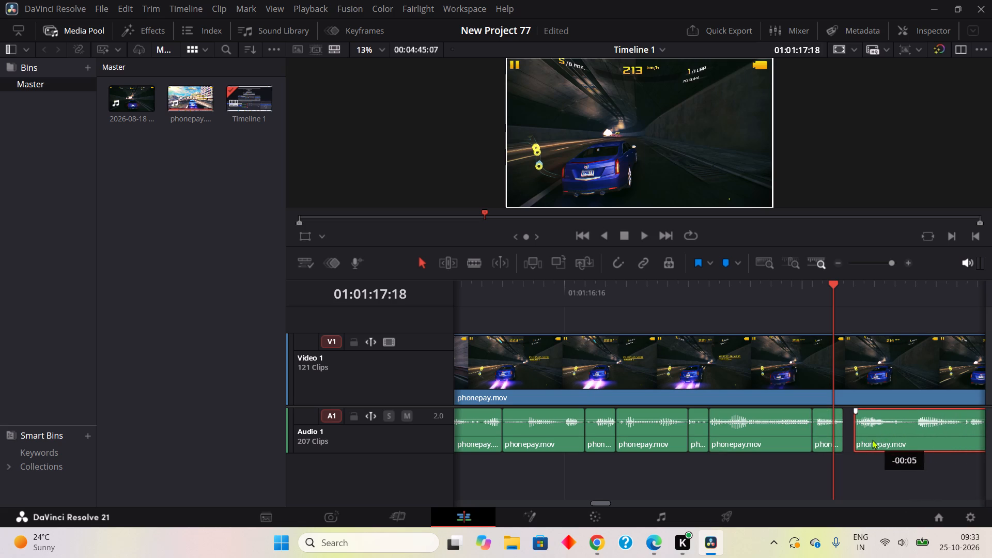
left_click_drag(872, 440, 865, 441)
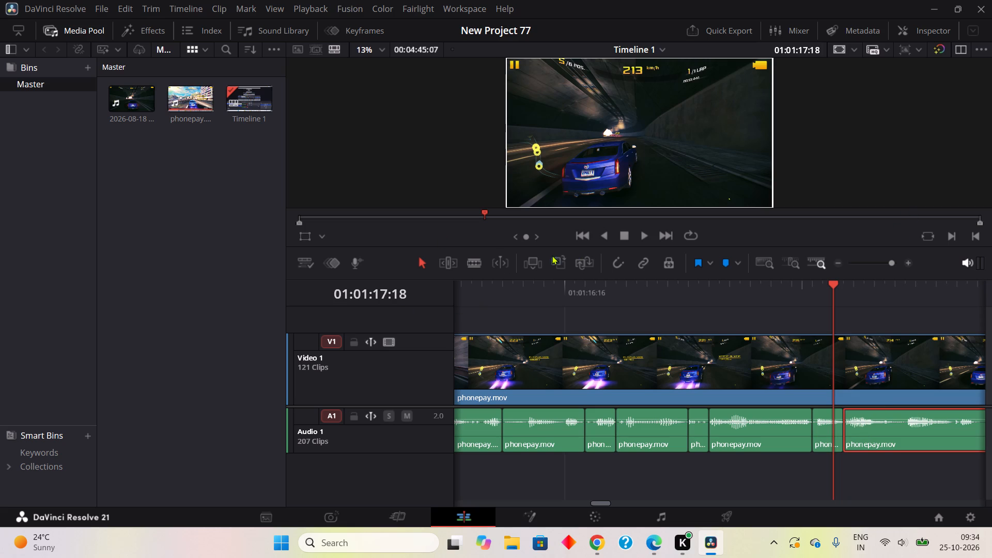
Play on to 01:01:18:23, then blade out the silent Audio 1 piece from 01:01:18:16 to 01:01:18:18 and remove it with Cut.
left_click(646, 237)
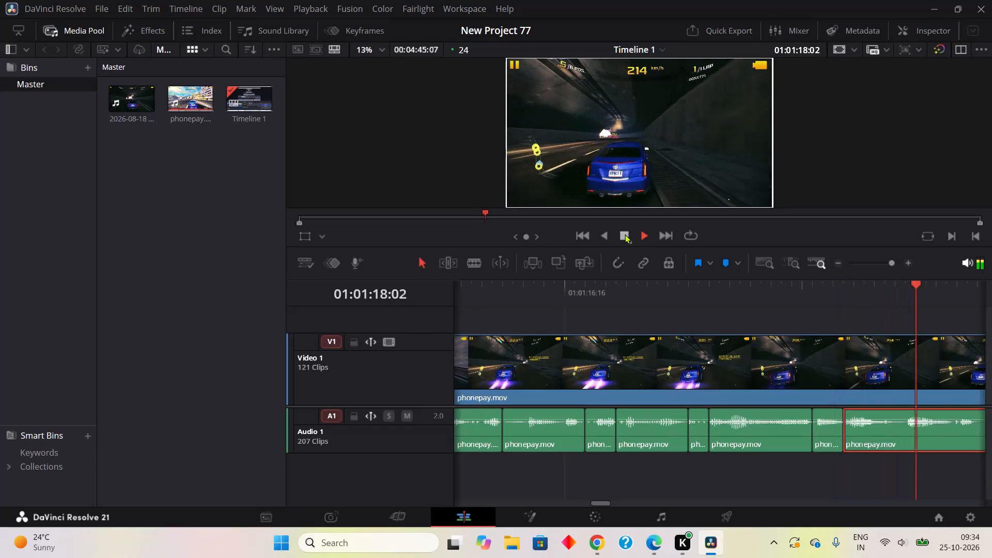
left_click(625, 234)
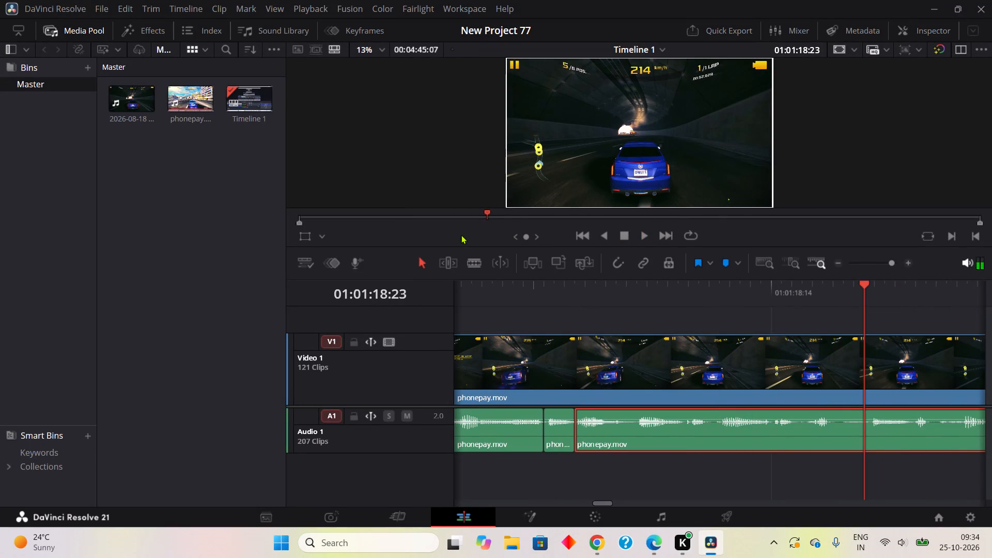
left_click(481, 267)
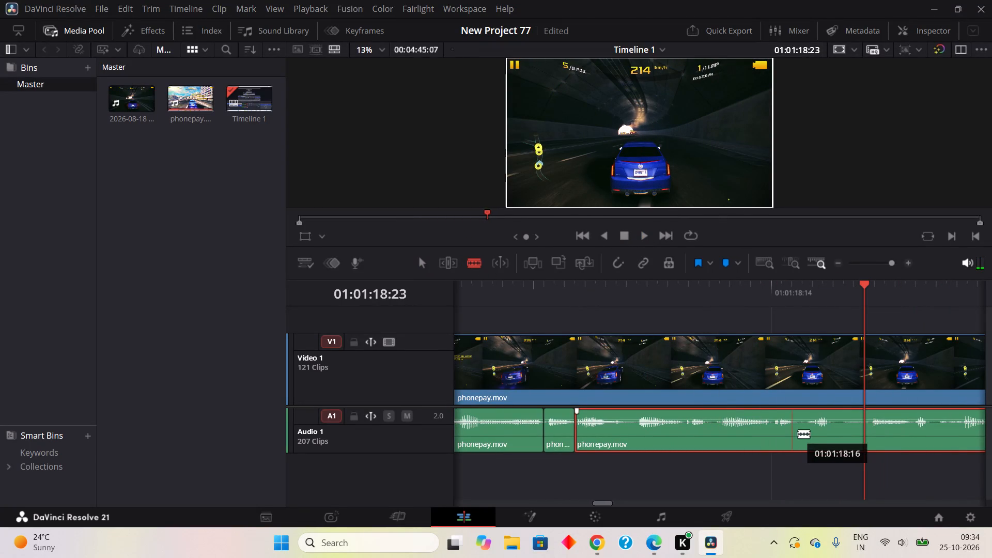
double_click(798, 437)
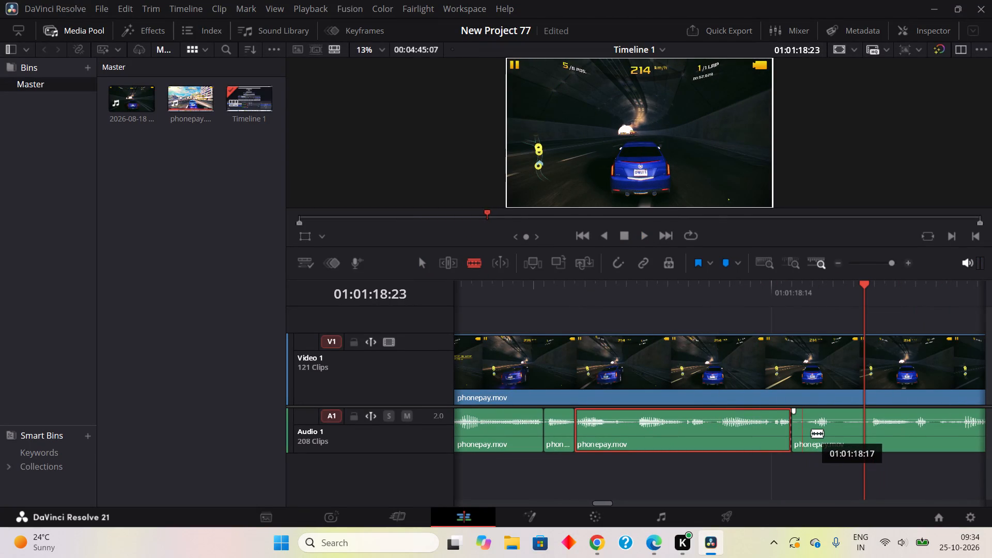
left_click(813, 432)
right_click(803, 432)
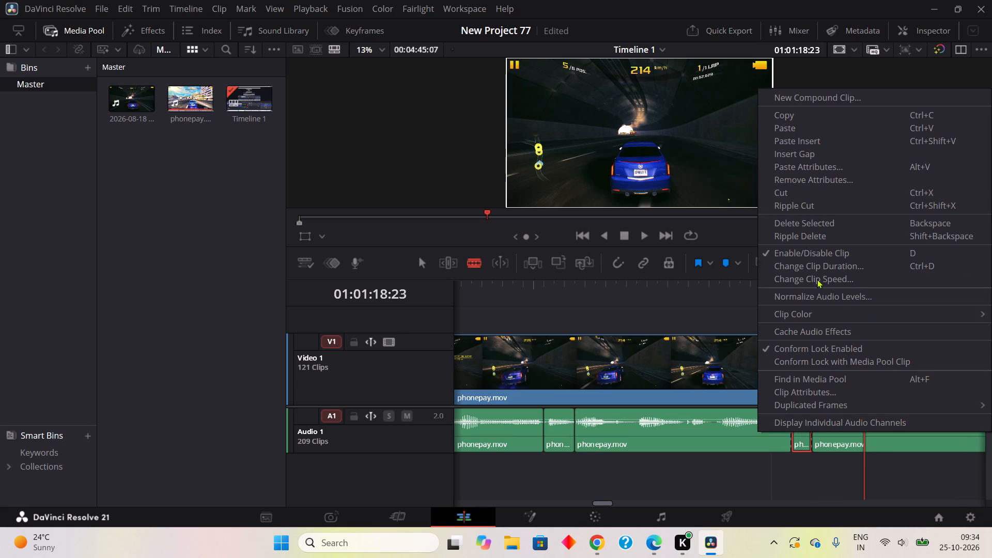
left_click(790, 187)
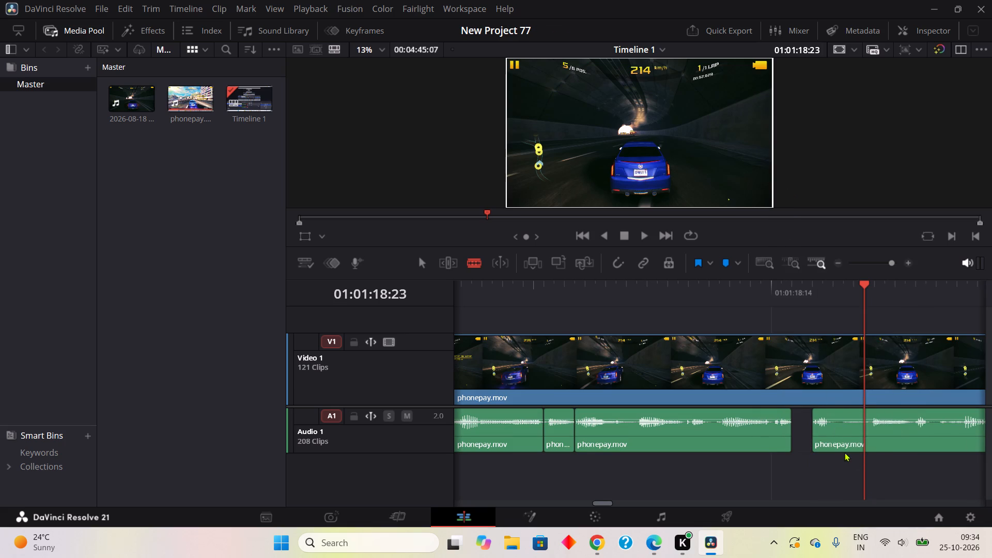
Blade out the silent Audio 1 piece from 01:01:18:20 to 01:01:18:21 and remove it with Cut.
double_click(836, 440)
left_click(847, 432)
right_click(842, 437)
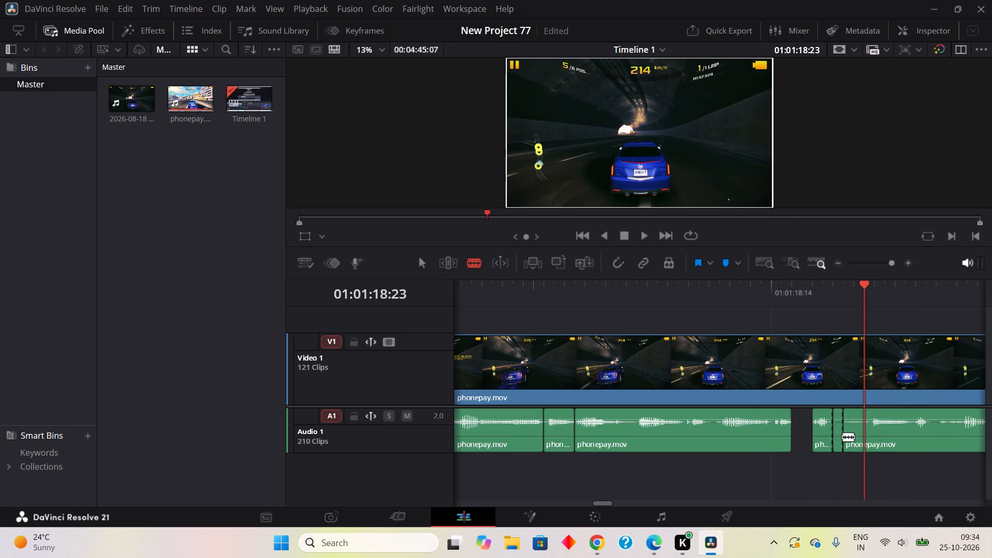
left_click(822, 195)
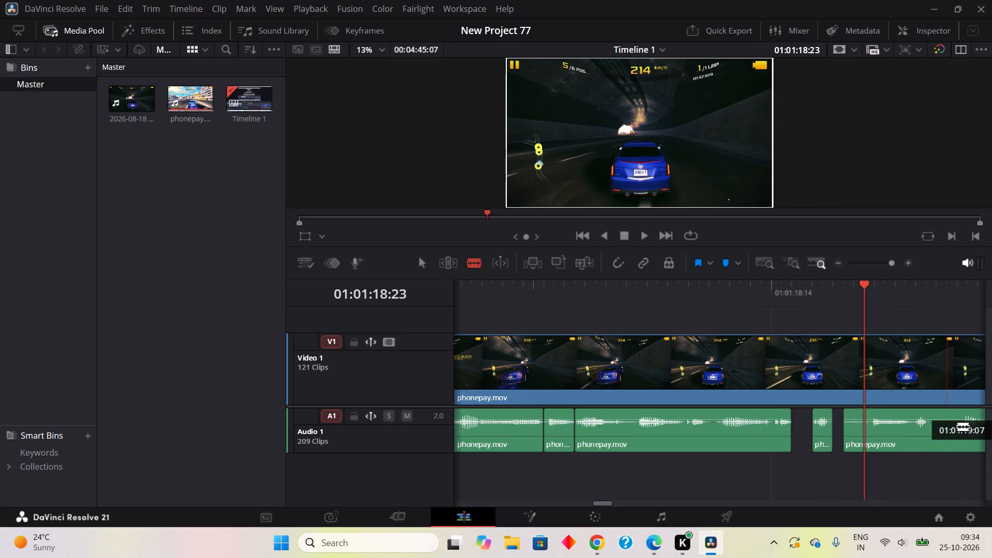
Blade out the silent Audio 1 piece from 01:01:19:05 to 01:01:19:06 and remove it with Cut.
left_click(935, 438)
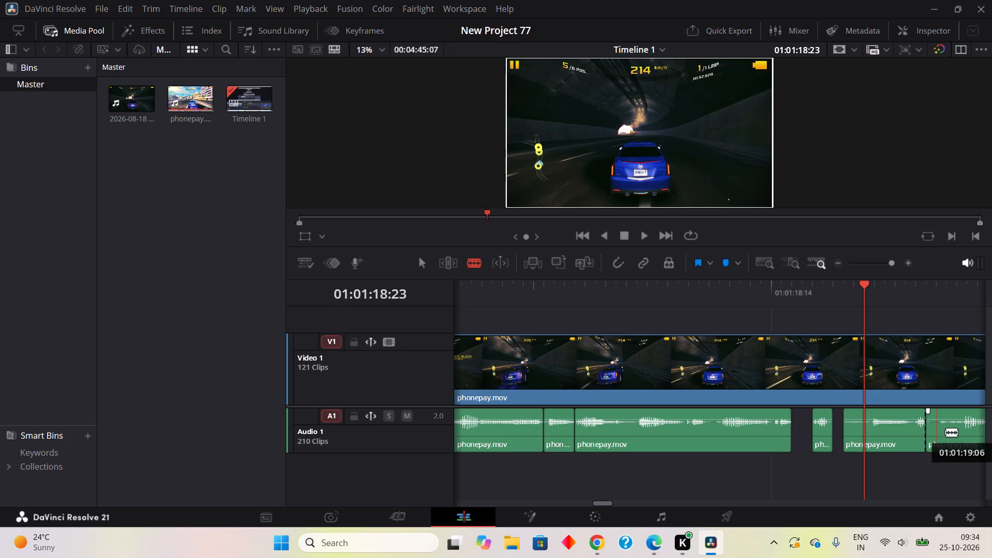
left_click(946, 432)
right_click(938, 436)
right_click(933, 433)
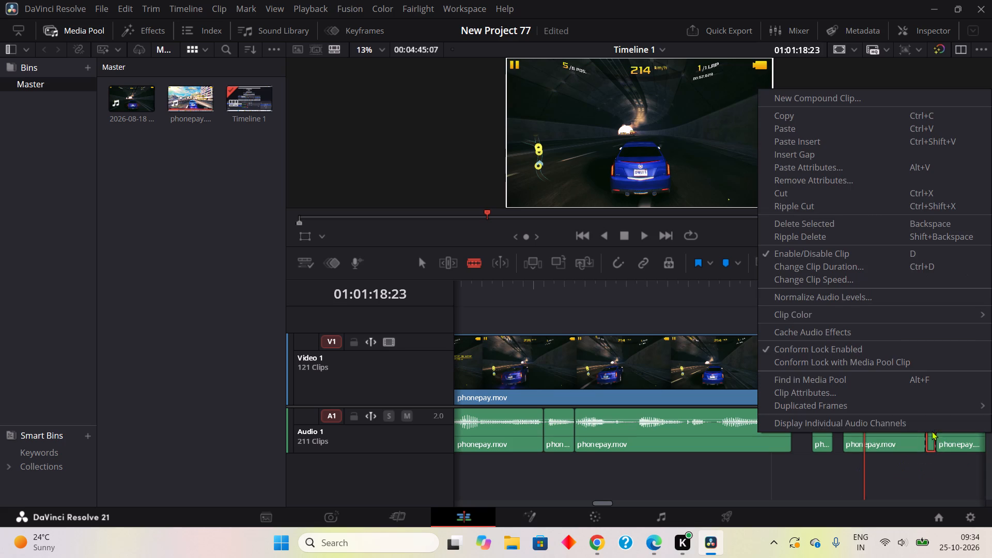
left_click(808, 197)
Close the three Audio 1 gaps by sliding the clips after them back to 01:01:18:16, 01:01:18:18 and 01:01:19:02.
left_click(423, 266)
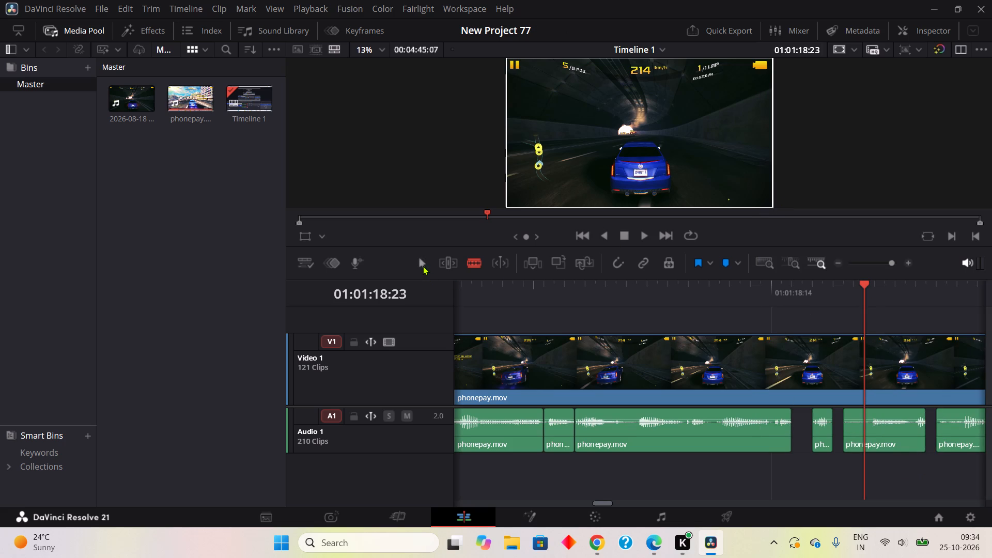
left_click_drag(828, 440, 807, 446)
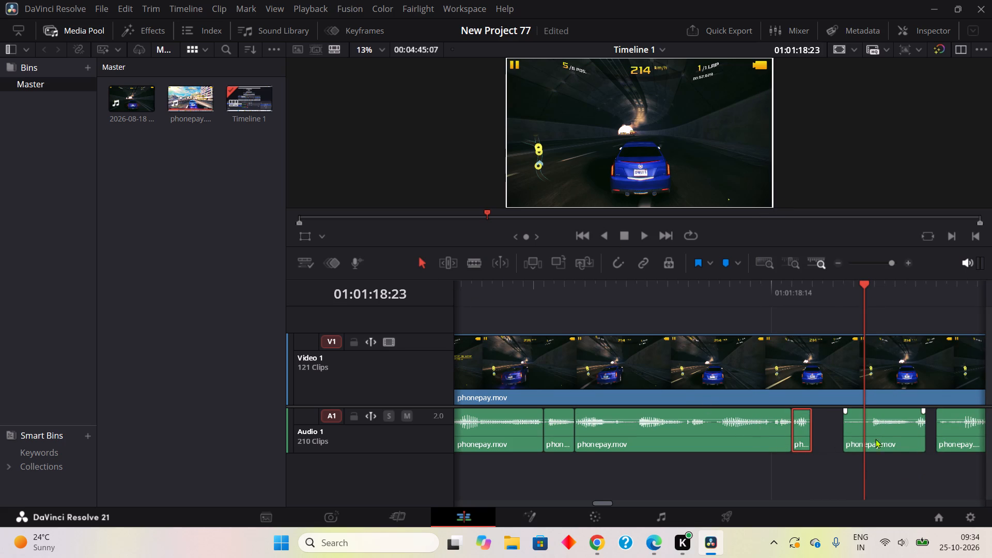
left_click_drag(890, 437, 856, 449)
left_click_drag(955, 423, 956, 423)
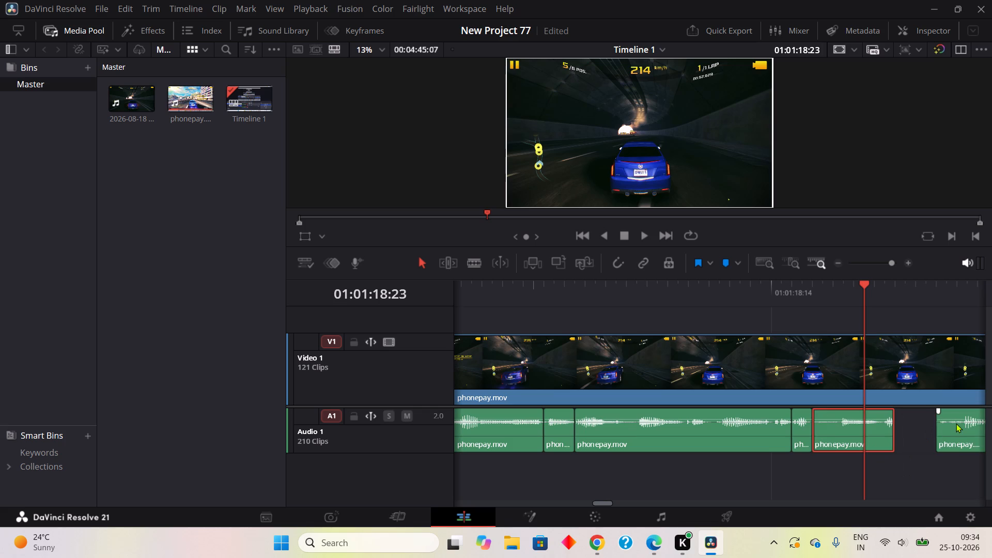
left_click_drag(956, 423, 910, 433)
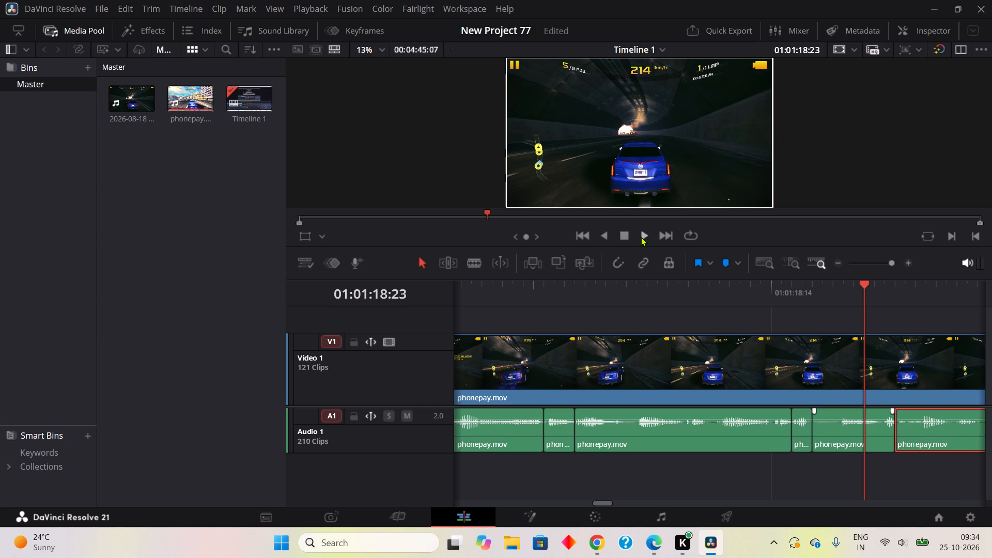
Play on to 01:01:20:00, then blade out the silent Audio 1 piece from 01:01:19:13 to 01:01:19:14 and remove it with Cut.
left_click(641, 237)
left_click(626, 234)
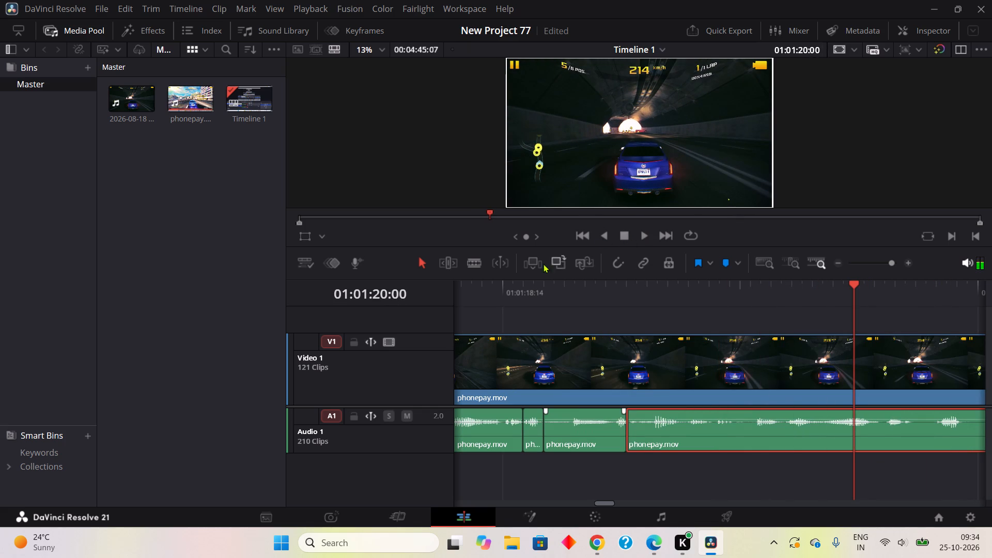
left_click(476, 263)
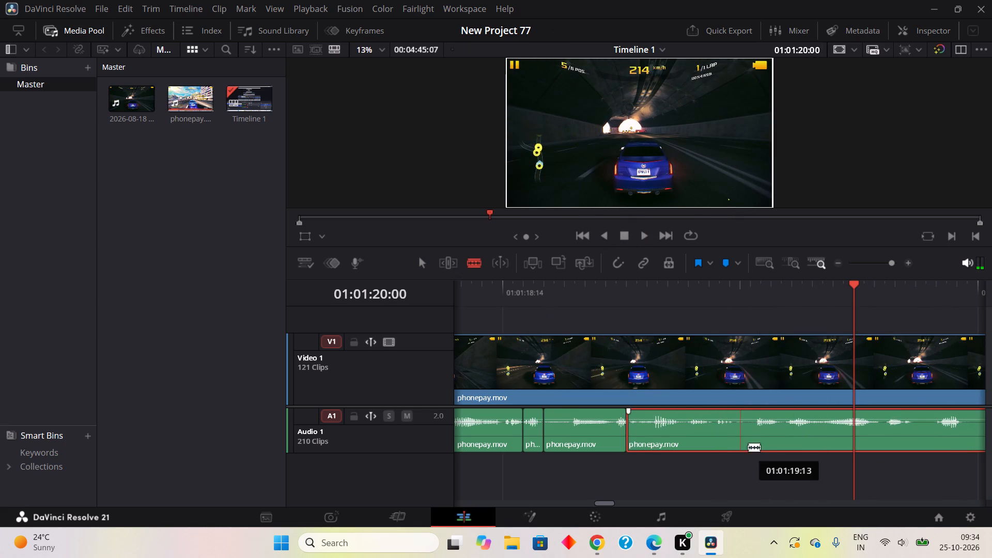
left_click(745, 442)
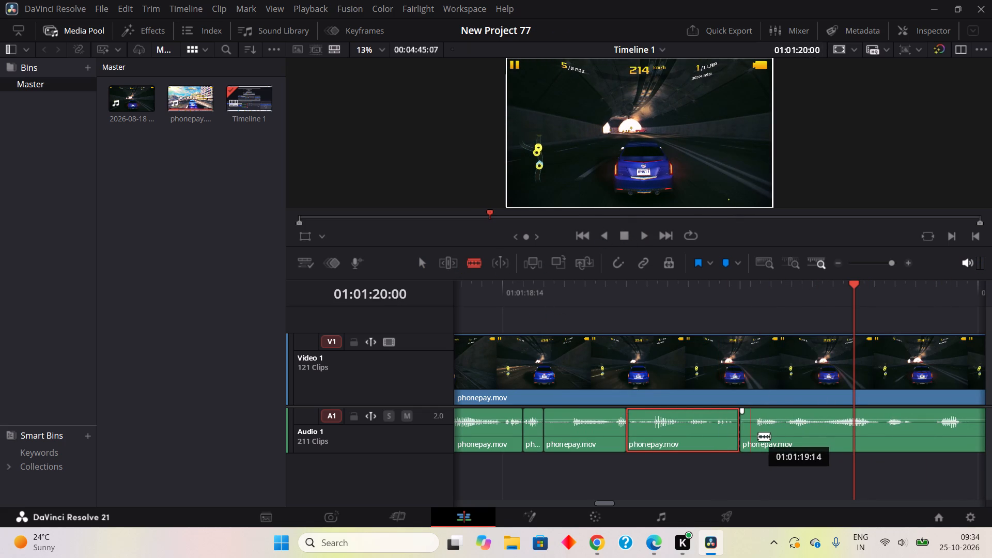
left_click(758, 436)
right_click(754, 436)
right_click(746, 435)
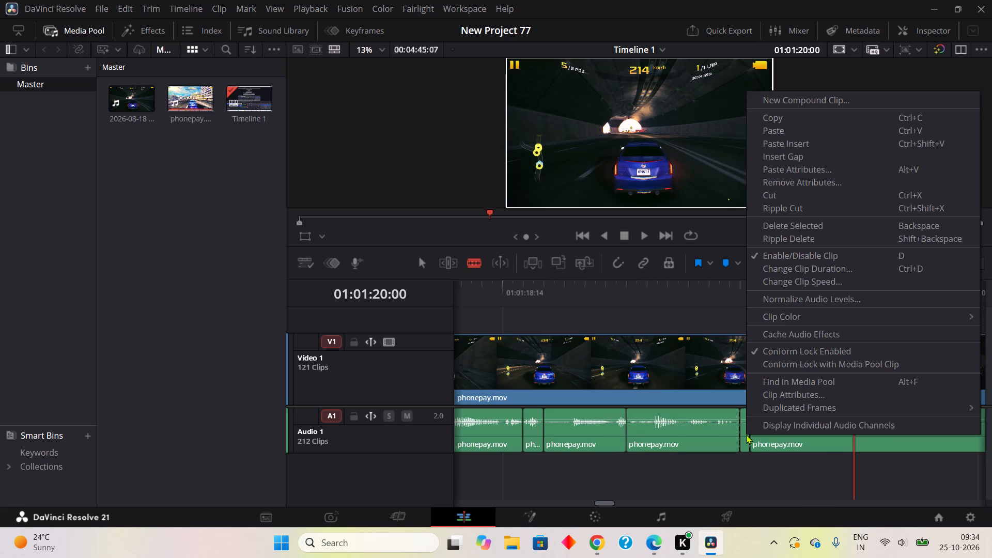
left_click(765, 197)
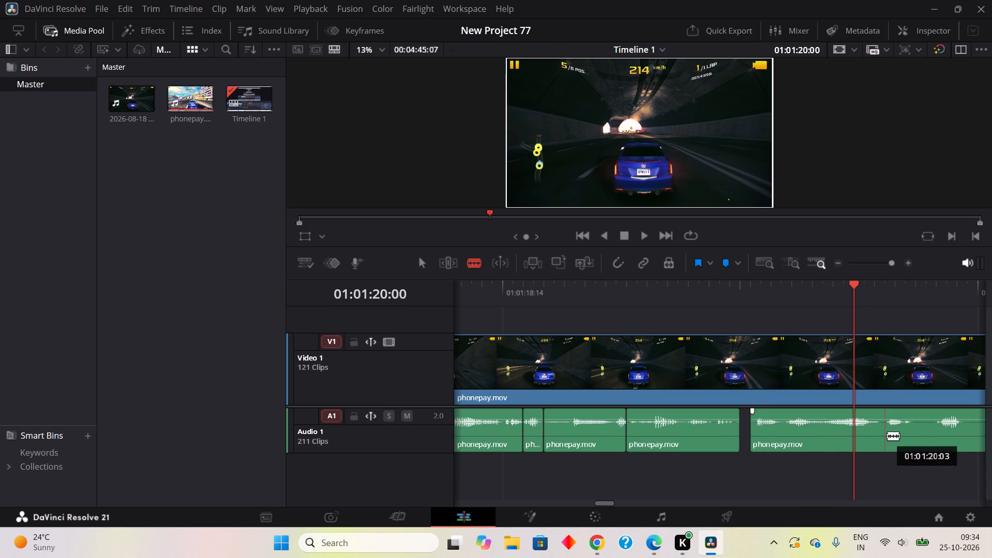
Blade out the silent Audio 1 piece from 01:01:20:02 to 01:01:20:03 and remove it with Cut.
left_click(882, 438)
left_click(894, 432)
right_click(883, 437)
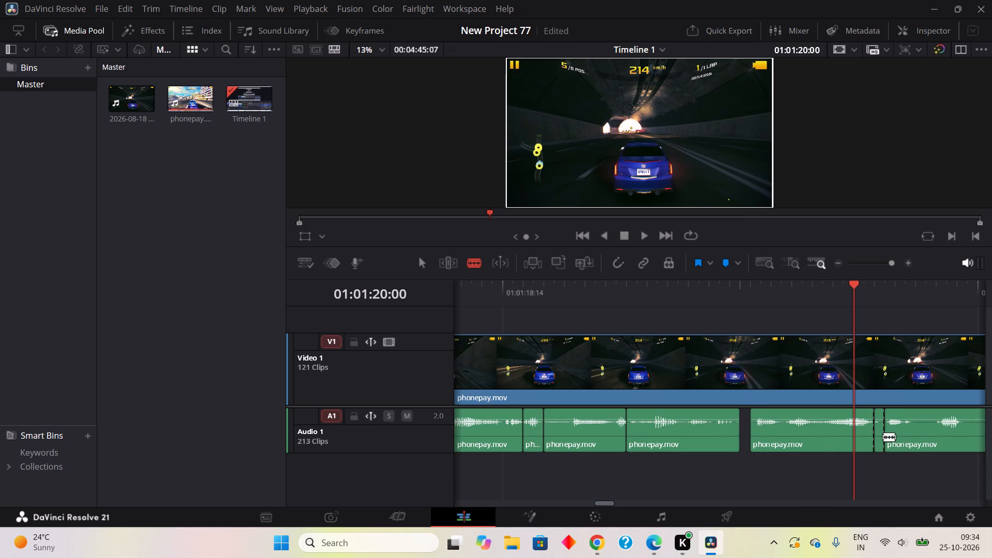
left_click(808, 196)
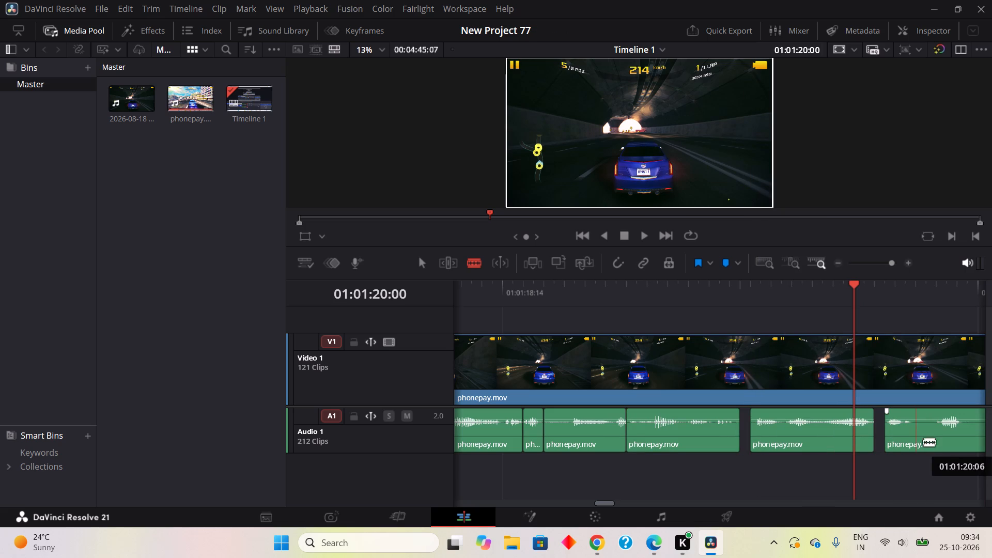
Blade out the silent Audio 1 piece from 01:01:20:06 to 01:01:20:08 and remove it with Cut.
left_click(920, 434)
left_click(944, 431)
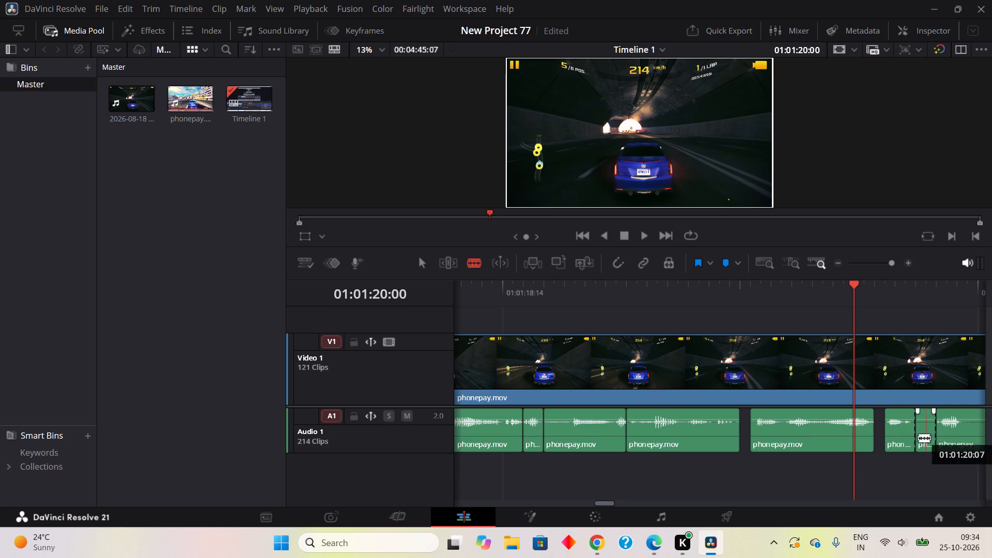
right_click(913, 439)
right_click(931, 426)
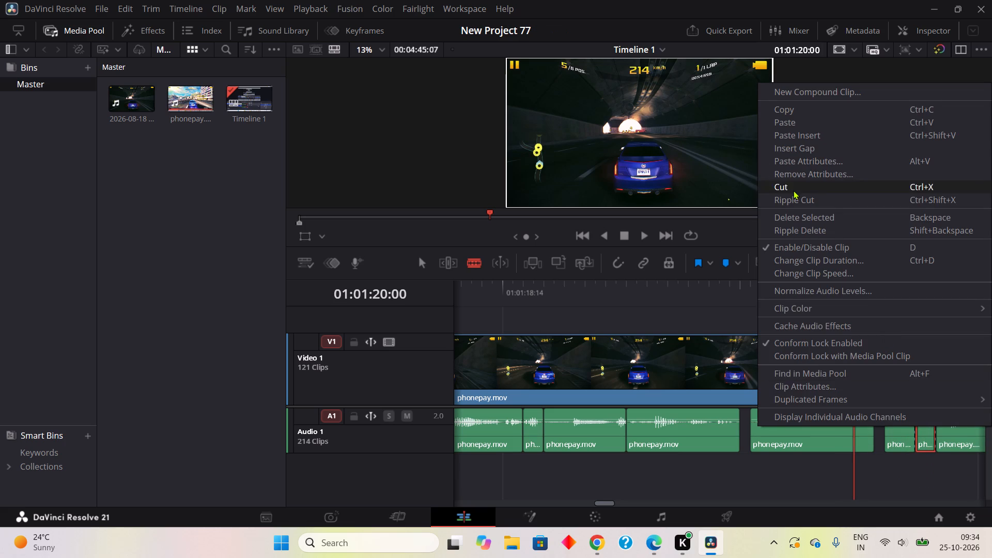
left_click(793, 190)
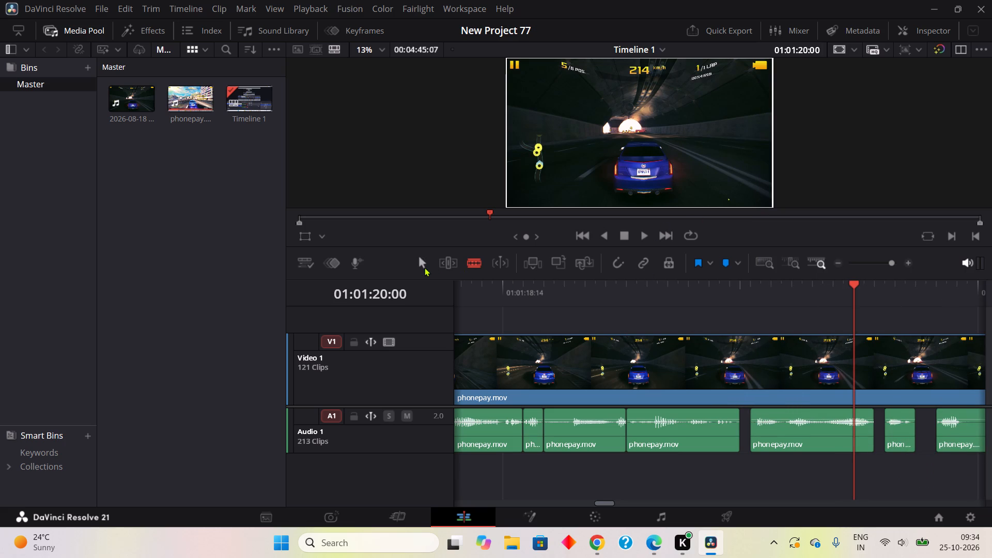
Close the three Audio 1 gaps by sliding the clips after them back to 01:01:19:13, 01:01:20:01 and 01:01:20:04.
left_click(424, 267)
left_click_drag(832, 447, 816, 445)
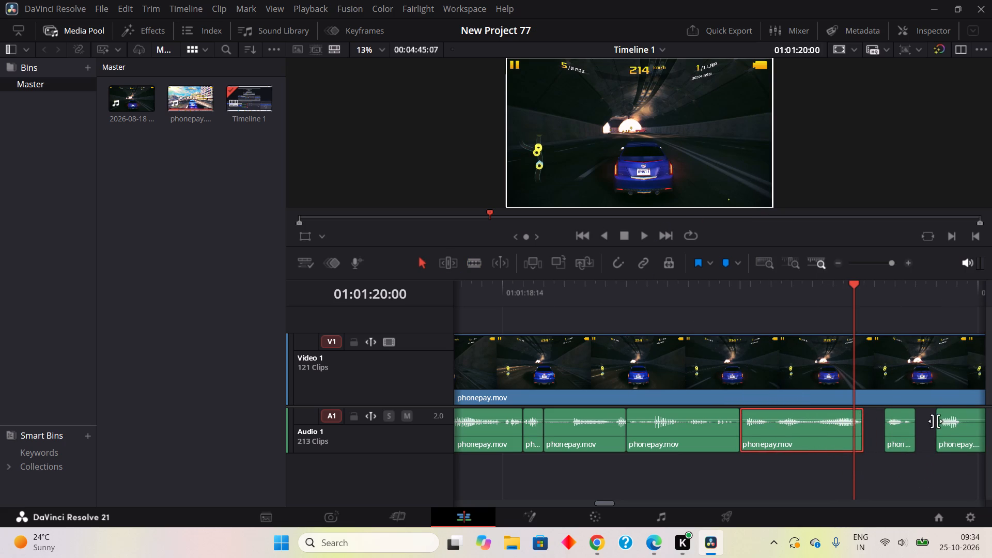
left_click_drag(904, 429, 881, 433)
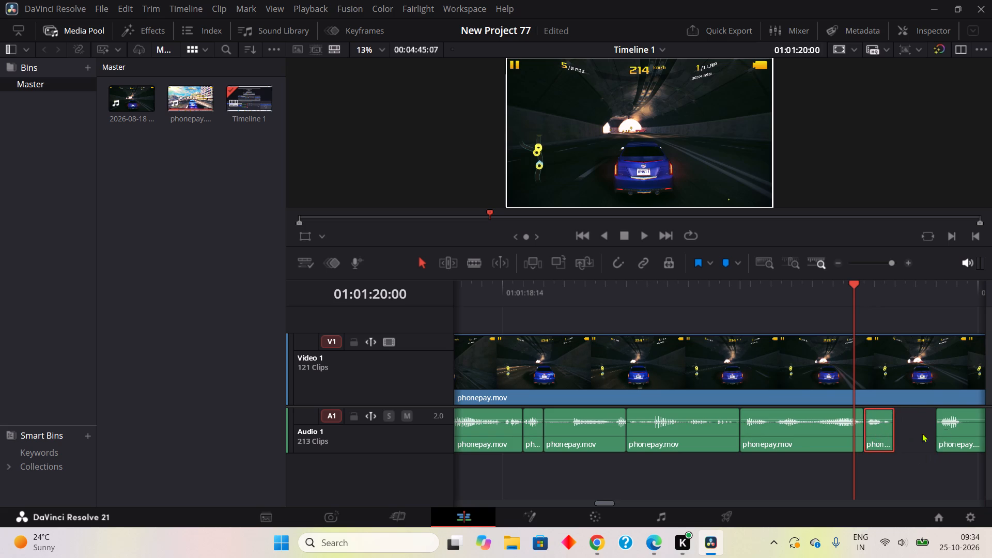
left_click_drag(960, 435, 919, 443)
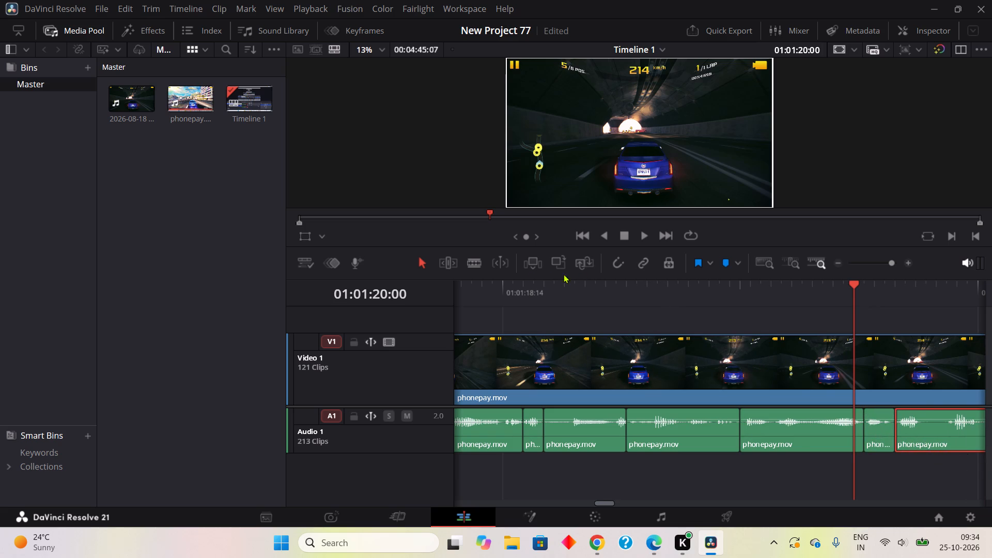
Cut out the silent Audio 1 piece from 01:01:20:06 to 01:01:20:09 and slide the following clip back to 01:01:20:06.
left_click(472, 257)
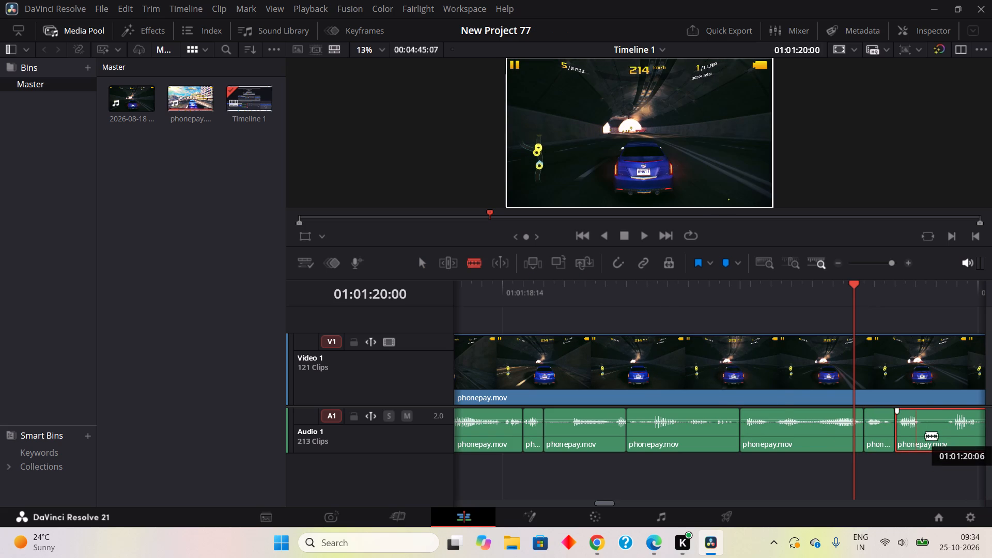
left_click(926, 434)
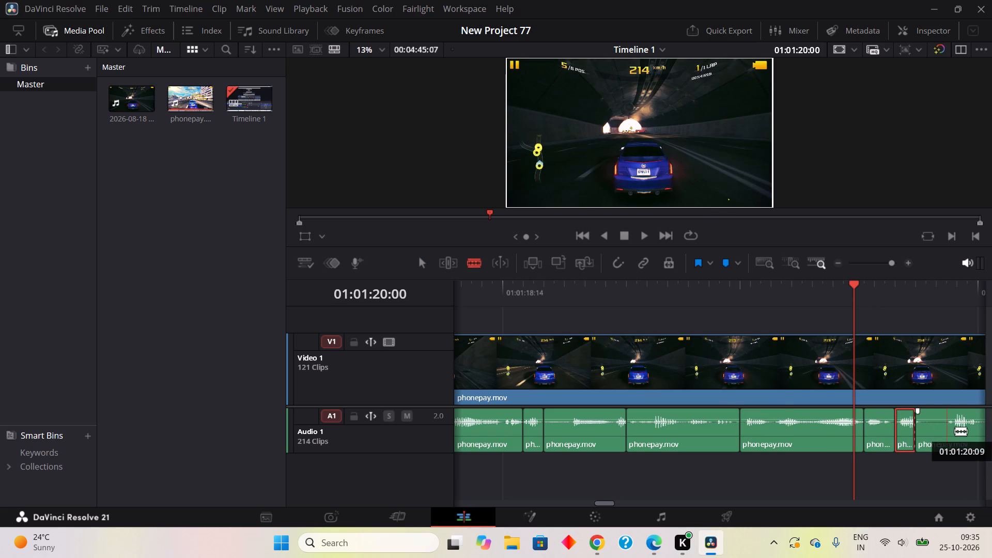
left_click(954, 431)
right_click(928, 435)
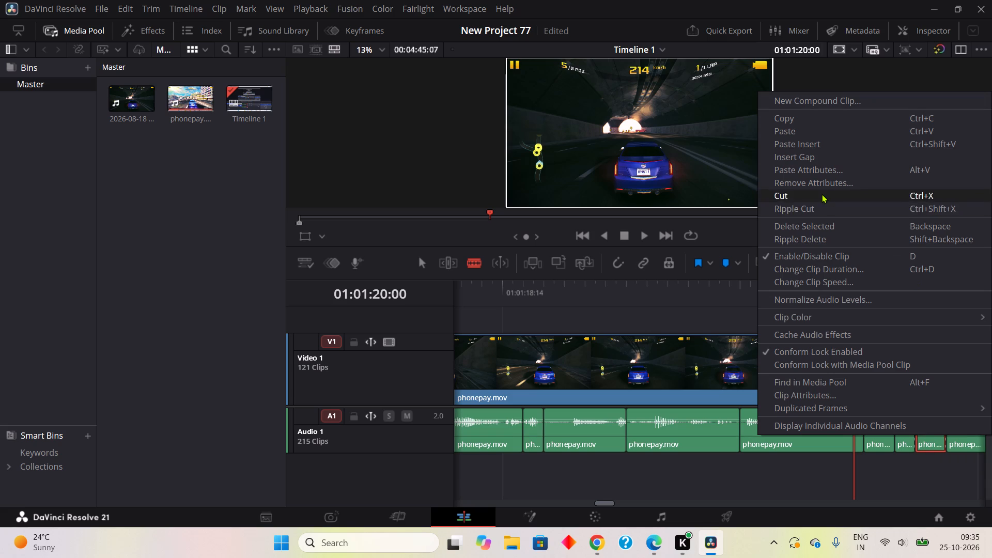
left_click(822, 194)
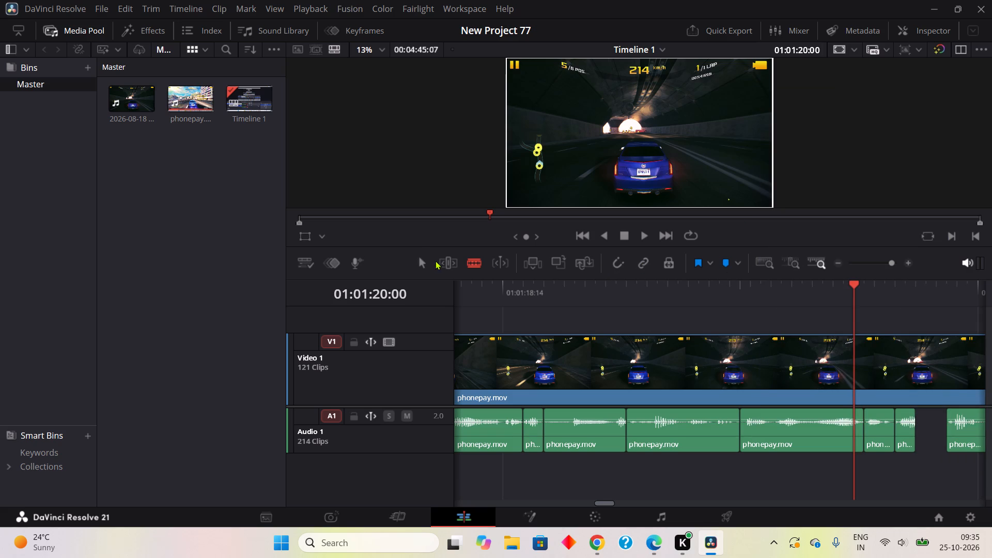
double_click(416, 265)
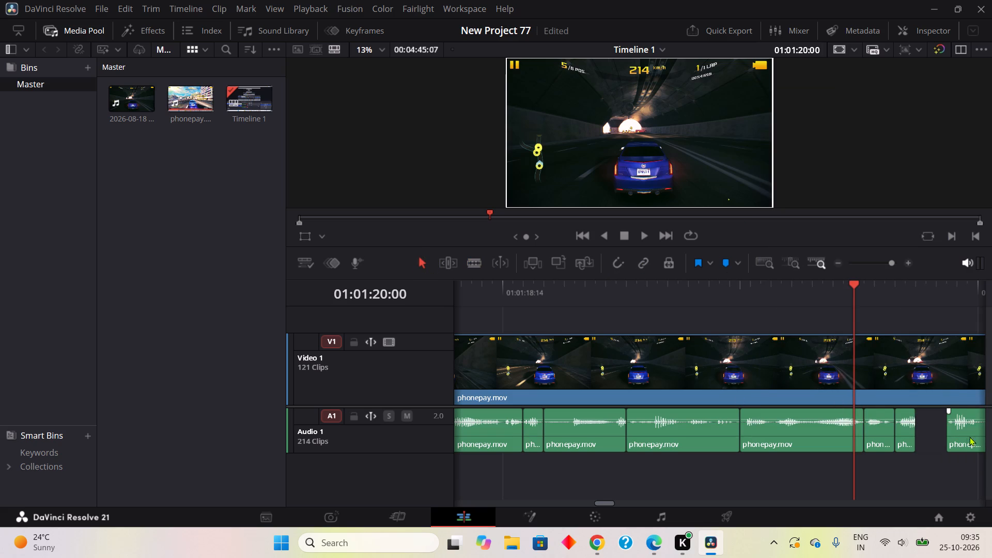
left_click_drag(961, 431, 925, 437)
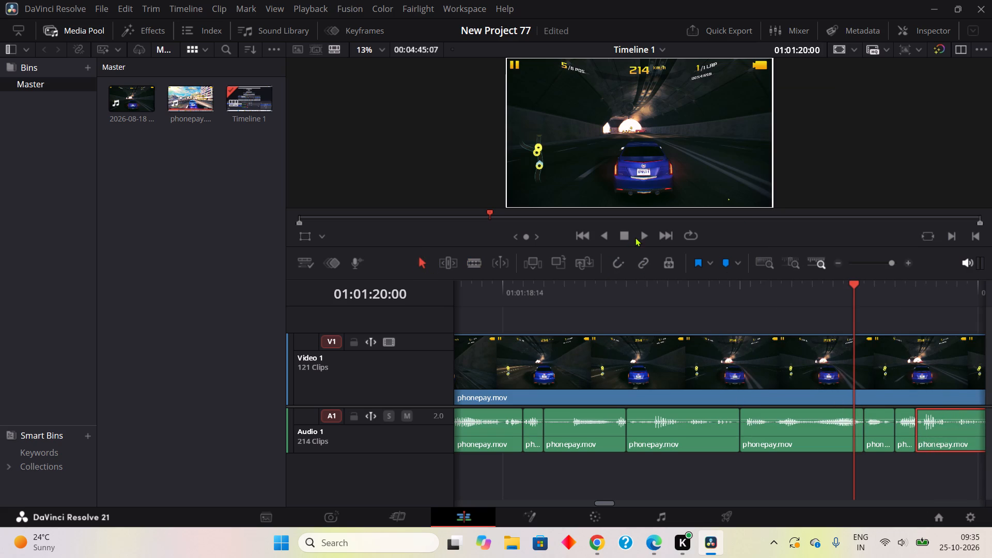
Play on to 01:01:21:01, then blade out the silent Audio 1 piece from 01:01:20:14 to 01:01:20:17 and remove it with Cut.
left_click(641, 234)
left_click(628, 235)
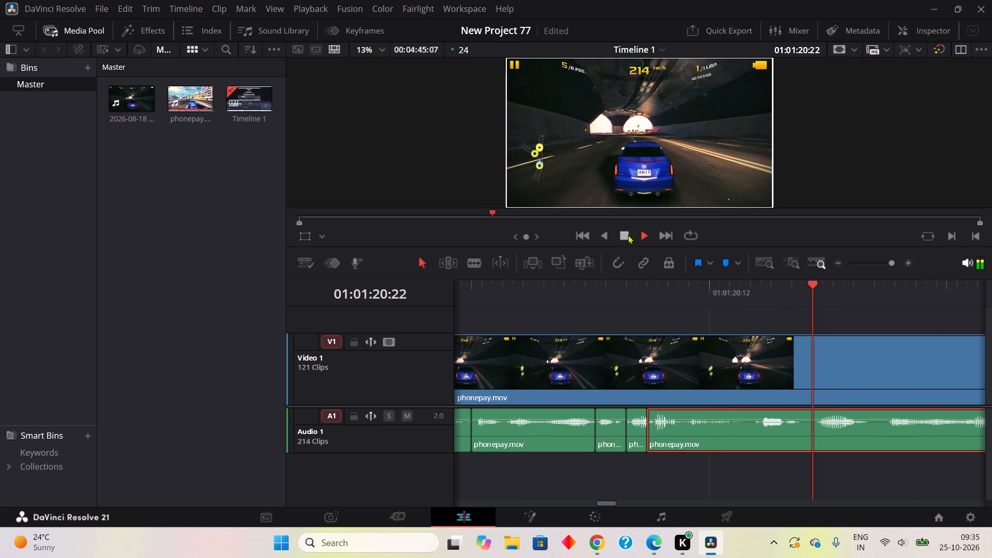
double_click(478, 266)
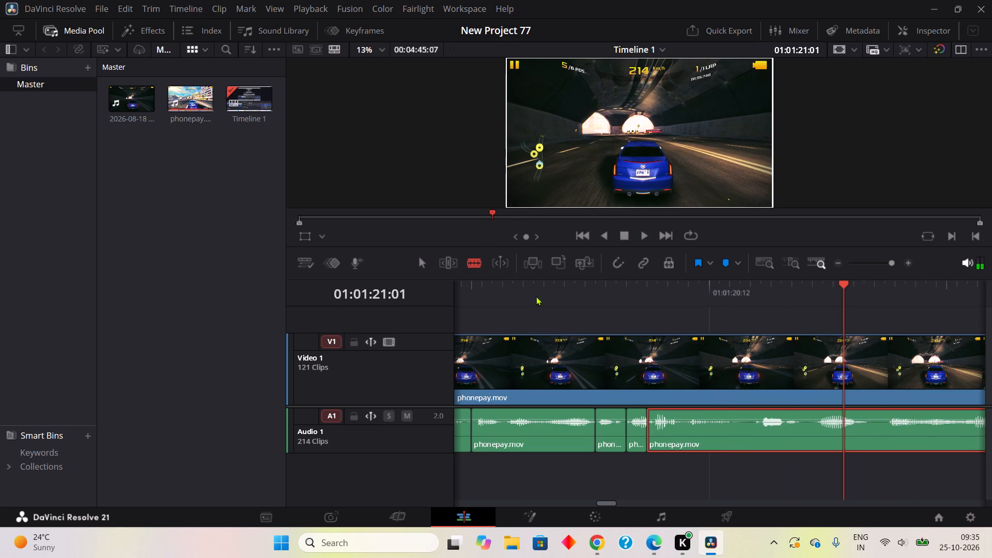
left_click(740, 427)
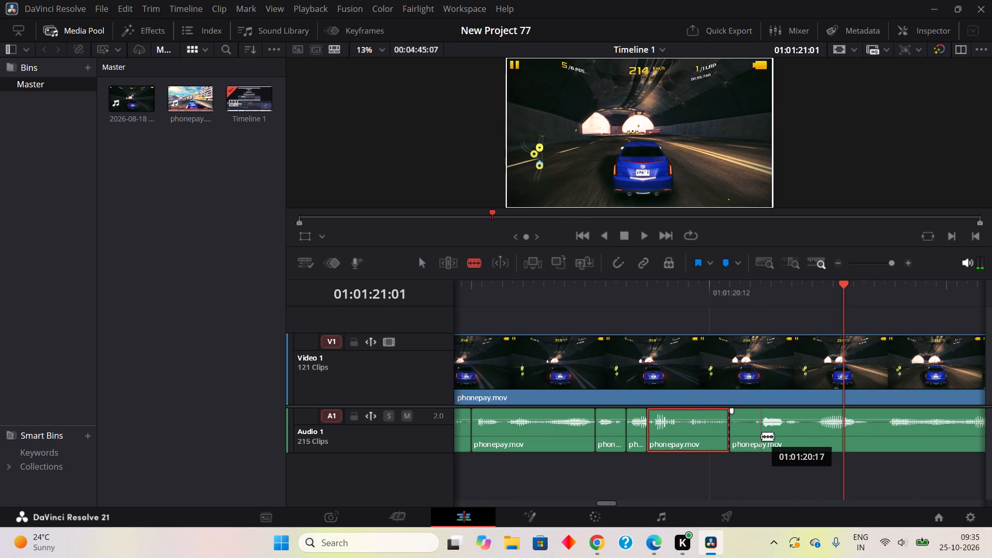
left_click(762, 436)
right_click(749, 433)
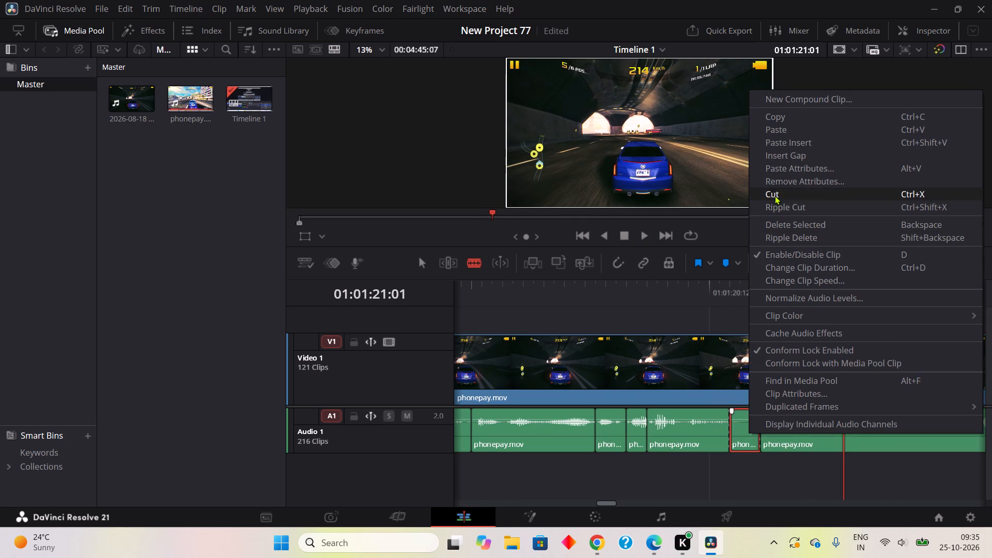
left_click(774, 195)
Blade out the silent Audio 1 piece from 01:01:20:21 to 01:01:20:23 and remove it with Cut.
double_click(806, 434)
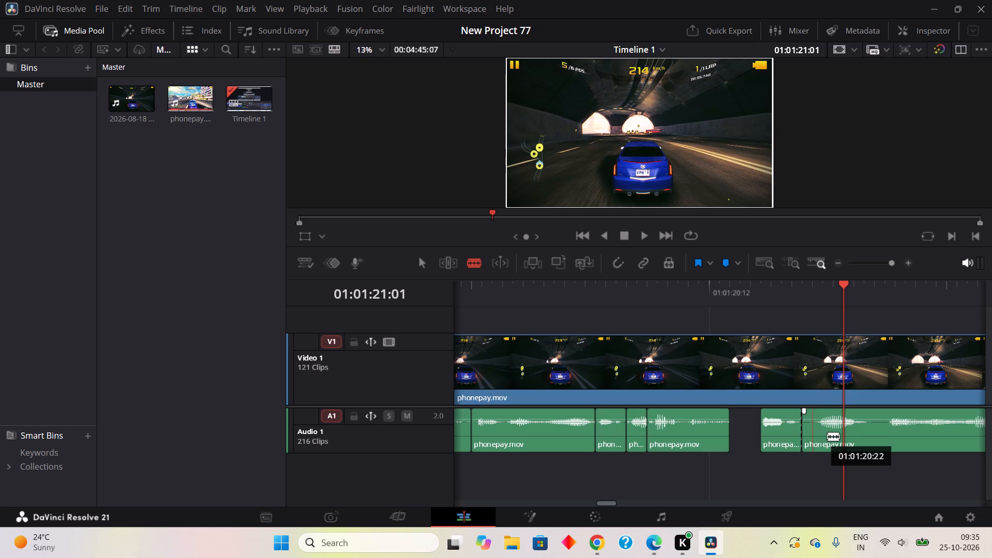
left_click(826, 438)
right_click(815, 440)
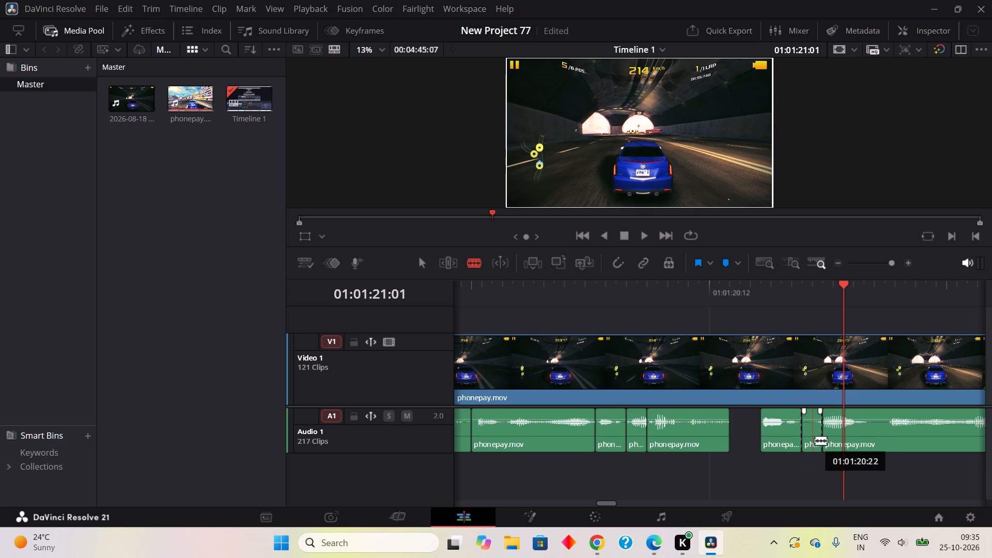
triple_click(792, 200)
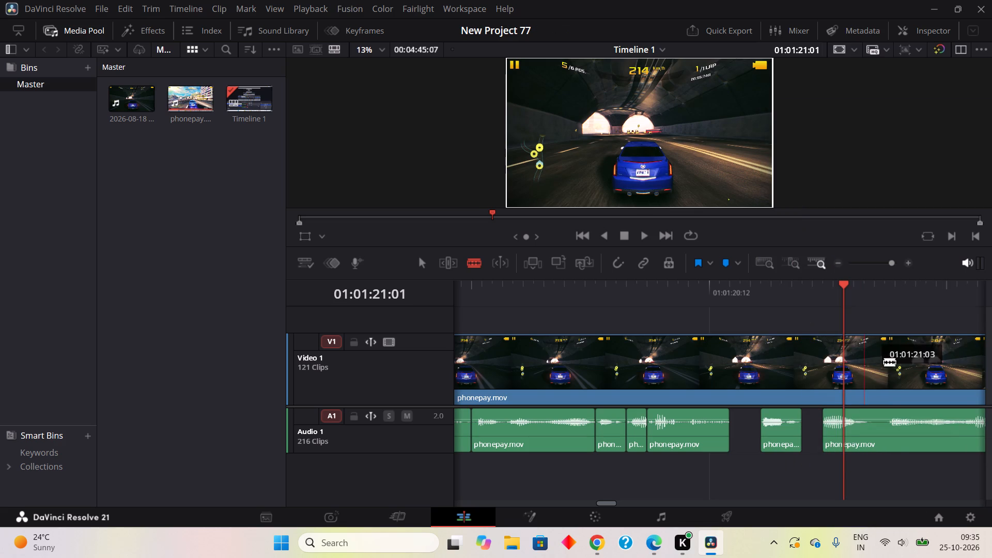
Blade out the silent Audio 1 piece from 01:01:21:03 to 01:01:21:06 and remove it with Cut.
left_click(871, 443)
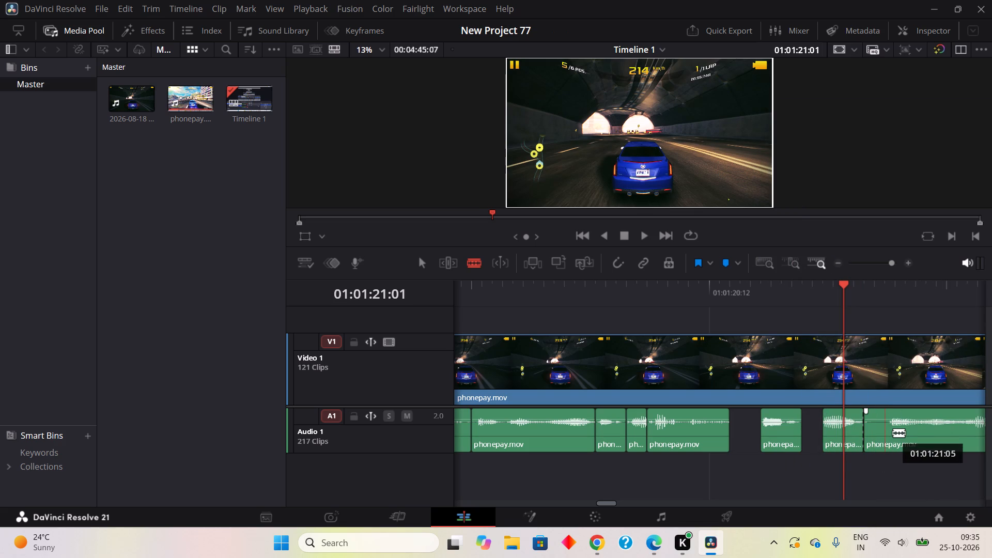
left_click(896, 440)
right_click(874, 437)
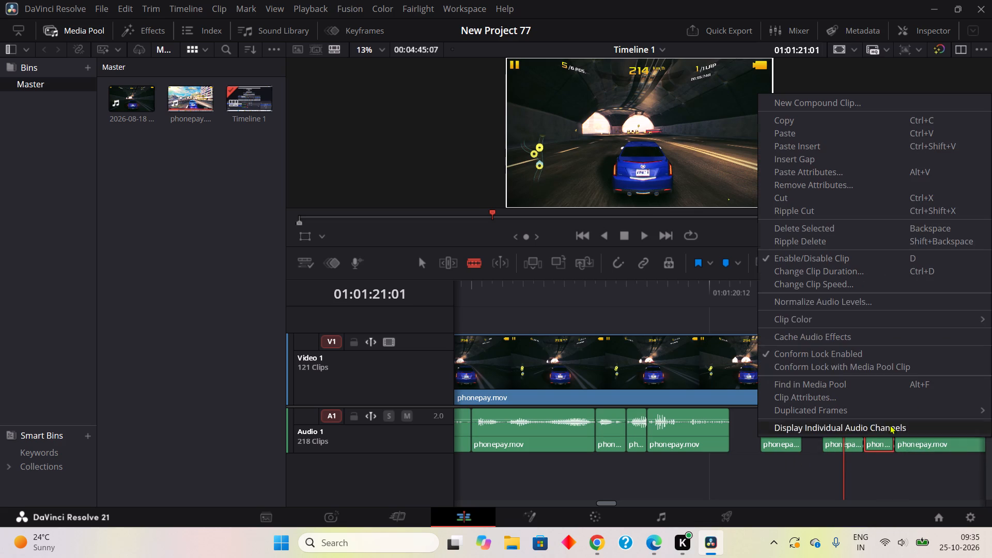
left_click(804, 198)
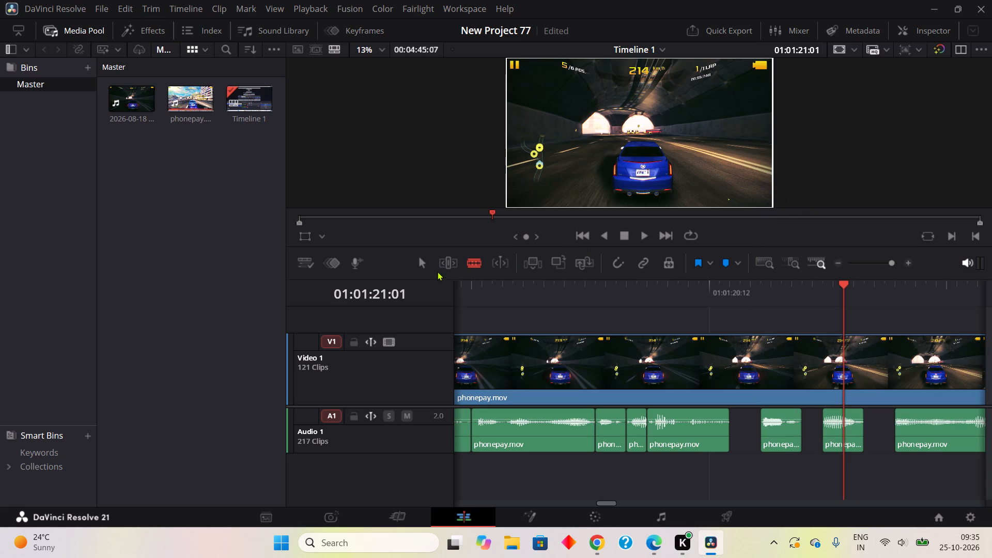
Close the three Audio 1 gaps by sliding the clips after them back to 01:01:20:14, 01:01:20:18 and 01:01:20:22.
left_click(426, 267)
left_click_drag(777, 430, 733, 445)
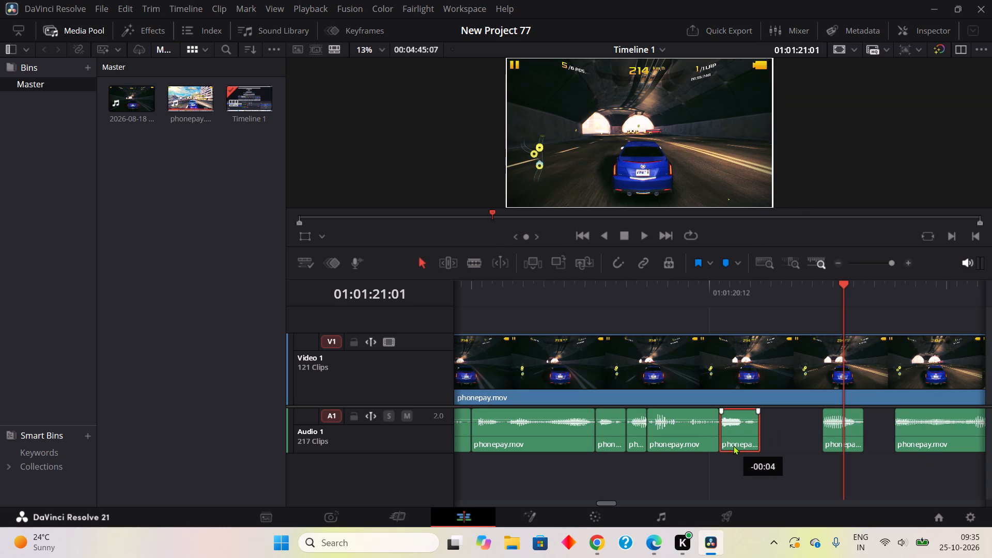
left_click_drag(733, 445, 738, 446)
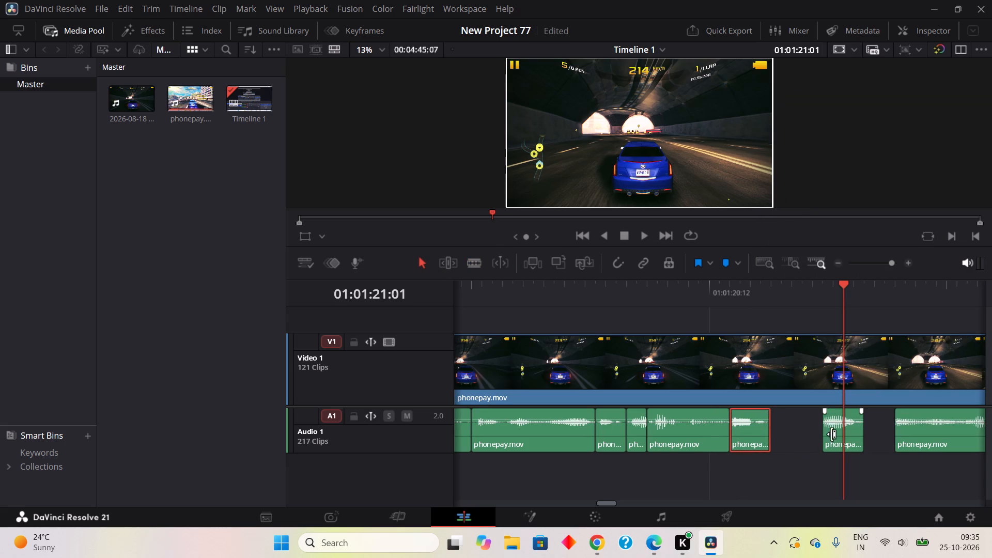
left_click_drag(831, 434, 824, 437)
left_click(856, 431)
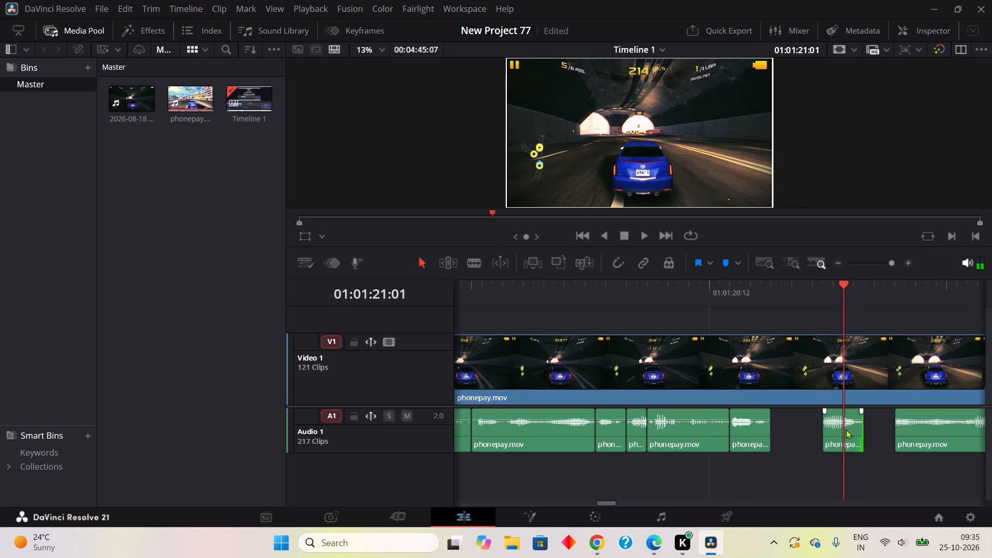
left_click_drag(846, 429, 791, 436)
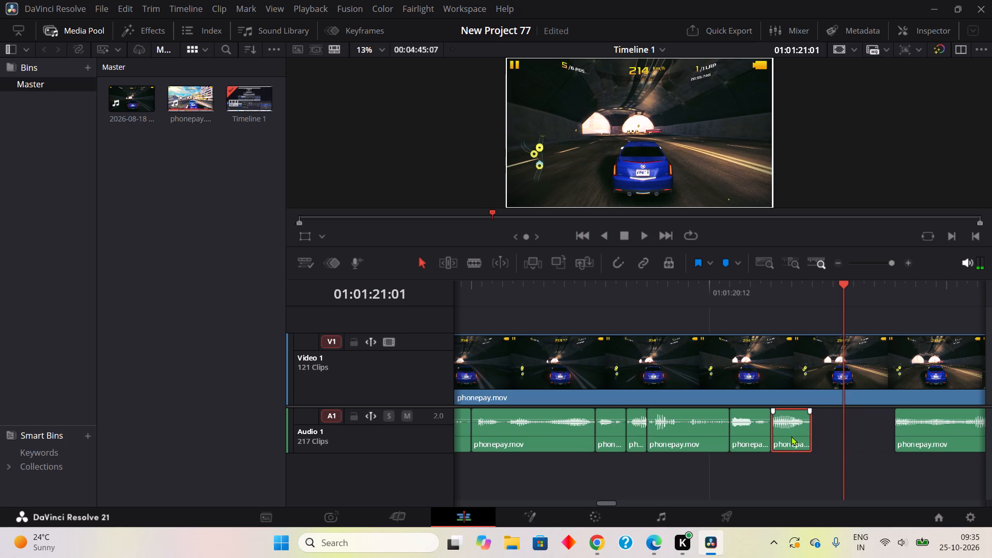
left_click_drag(937, 431, 848, 450)
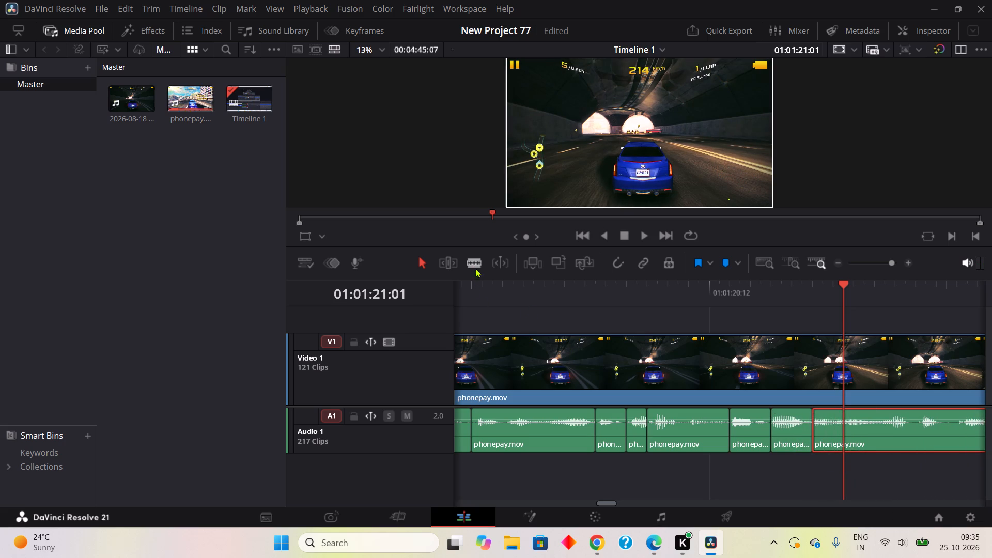
Blade out the silent Audio 1 piece from 01:01:21:07 to 01:01:21:08 and remove it with Cut.
left_click(471, 260)
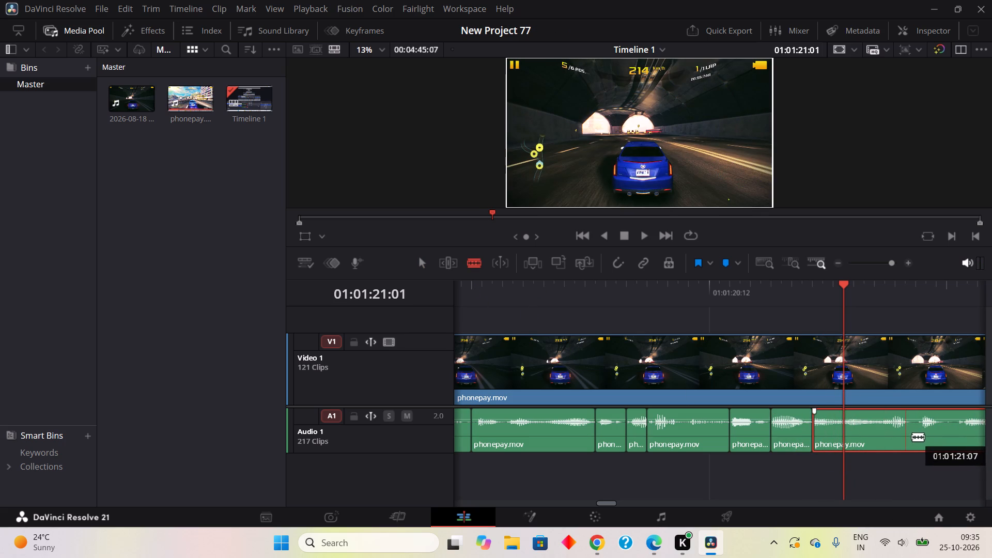
double_click(911, 438)
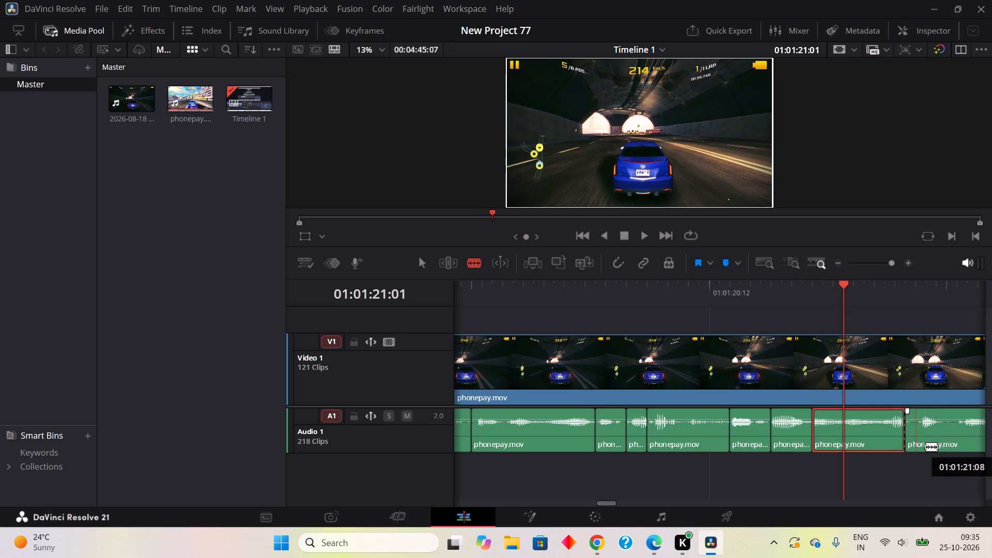
left_click(925, 446)
right_click(912, 436)
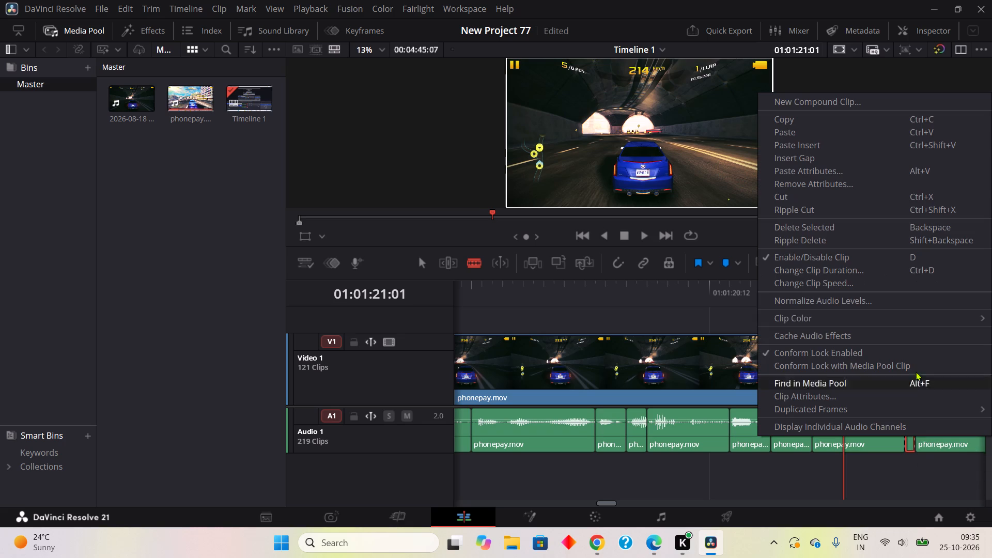
left_click(815, 197)
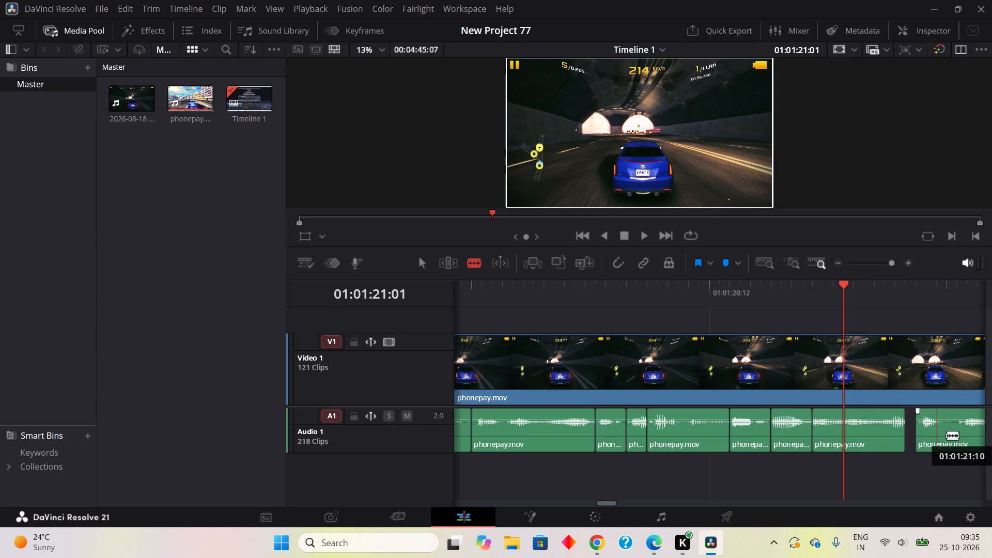
Blade out the silent Audio 1 piece from 01:01:21:11 to 01:01:21:12 and remove it with Cut.
left_click(949, 436)
left_click(962, 439)
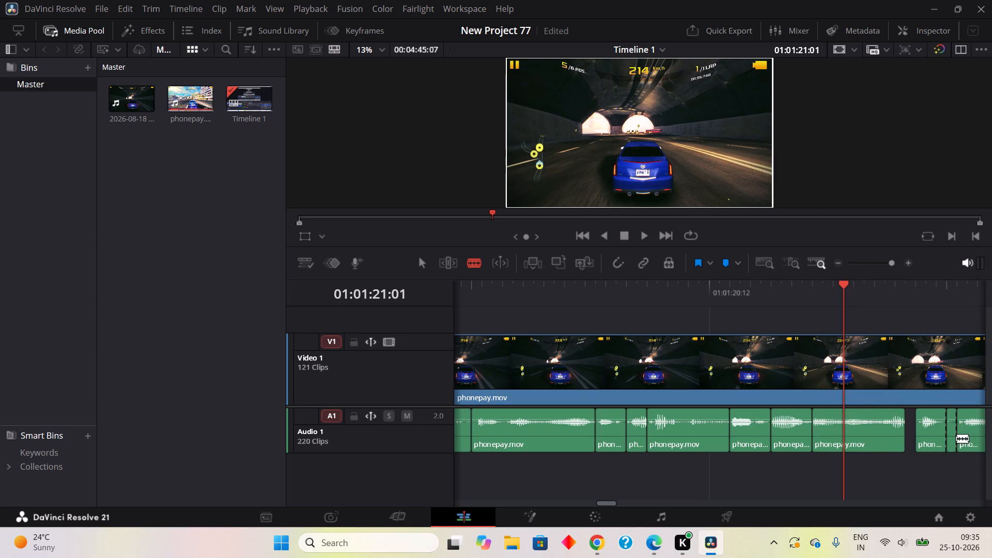
right_click(956, 438)
double_click(781, 199)
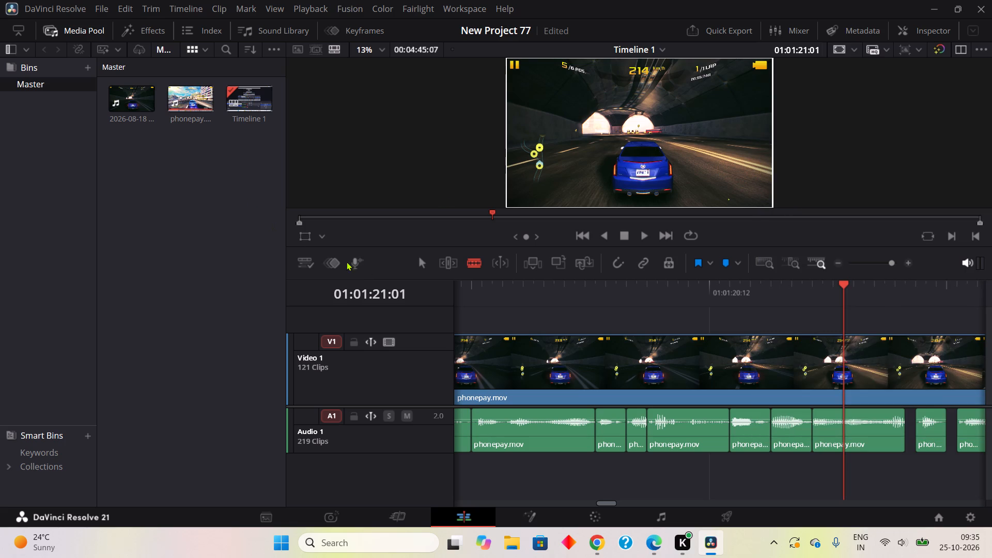
Close the two Audio 1 gaps by sliding the clips after them back to 01:01:21:07 and 01:01:21:10.
double_click(424, 267)
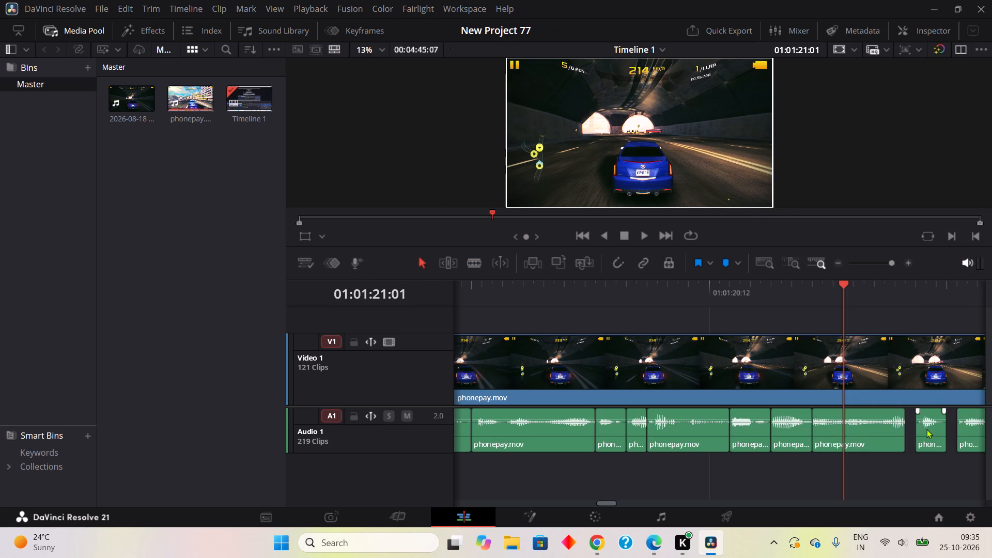
left_click_drag(926, 429, 909, 442)
left_click(909, 442)
left_click_drag(974, 442, 950, 446)
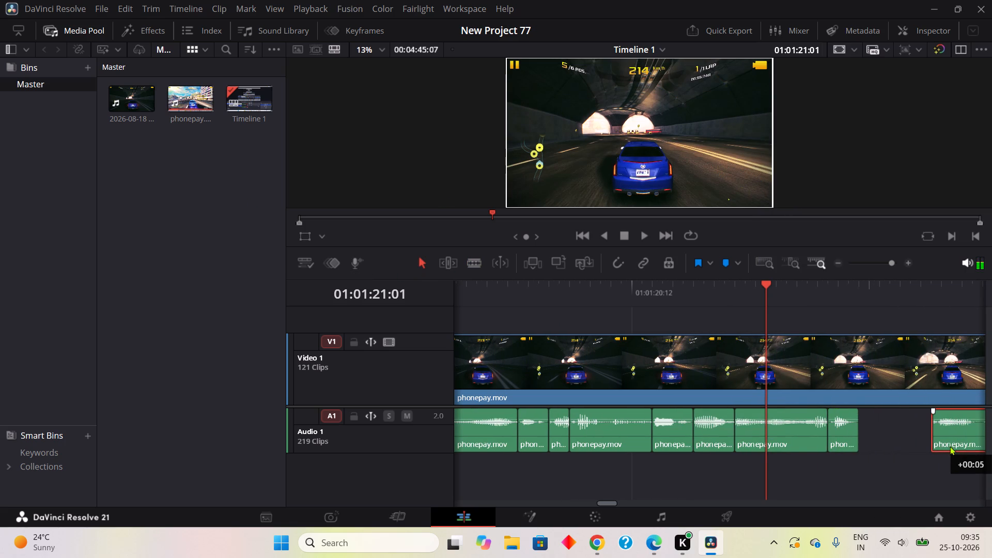
left_click_drag(950, 446, 872, 436)
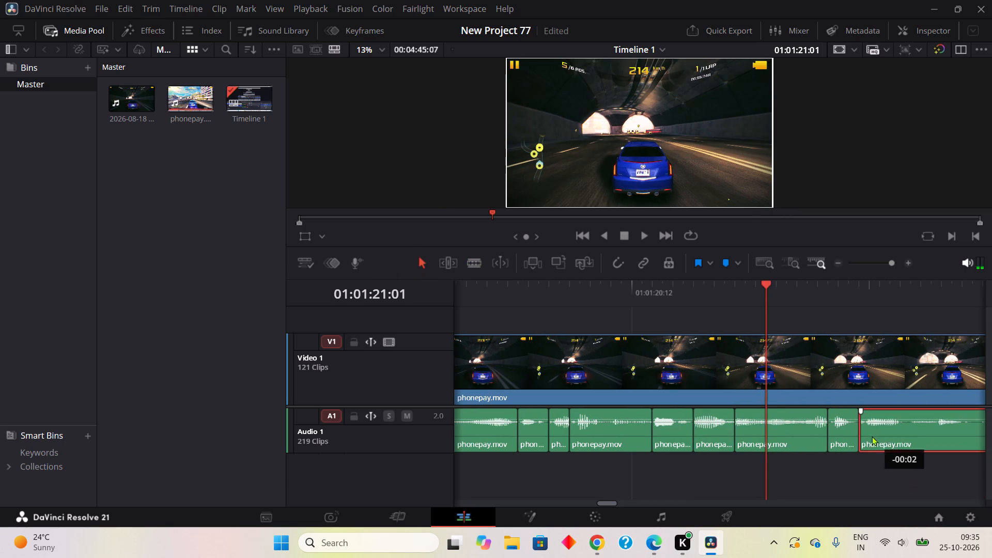
left_click_drag(872, 436, 870, 433)
left_click(870, 433)
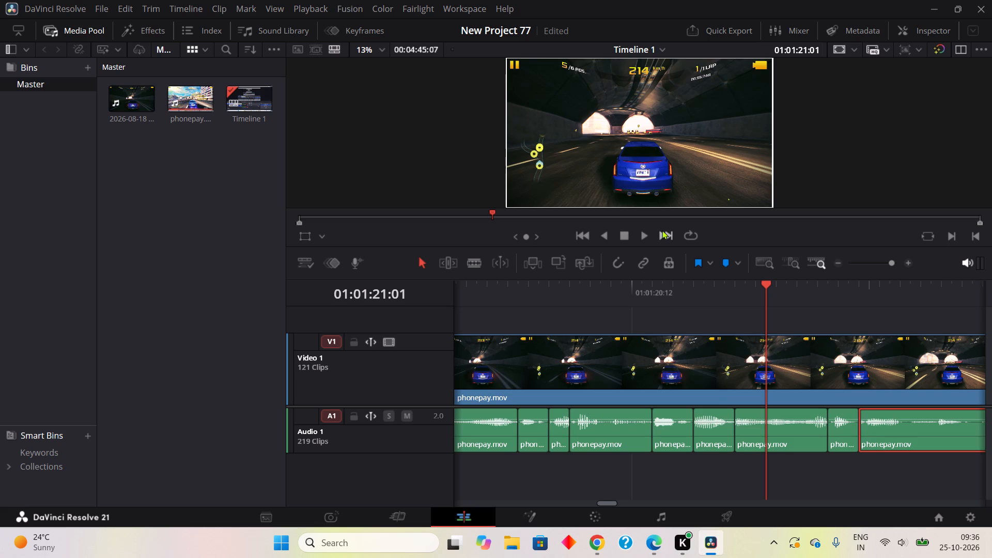
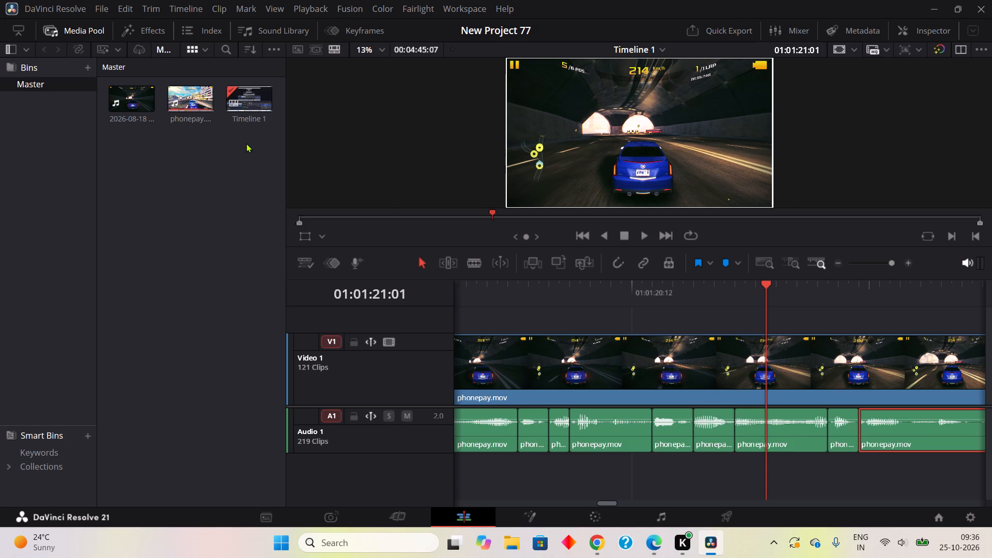
Blade out the silent Audio 1 piece from 01:01:21:14 to 01:01:21:15 and remove it with Ripple Cut.
left_click(908, 432)
left_click(478, 264)
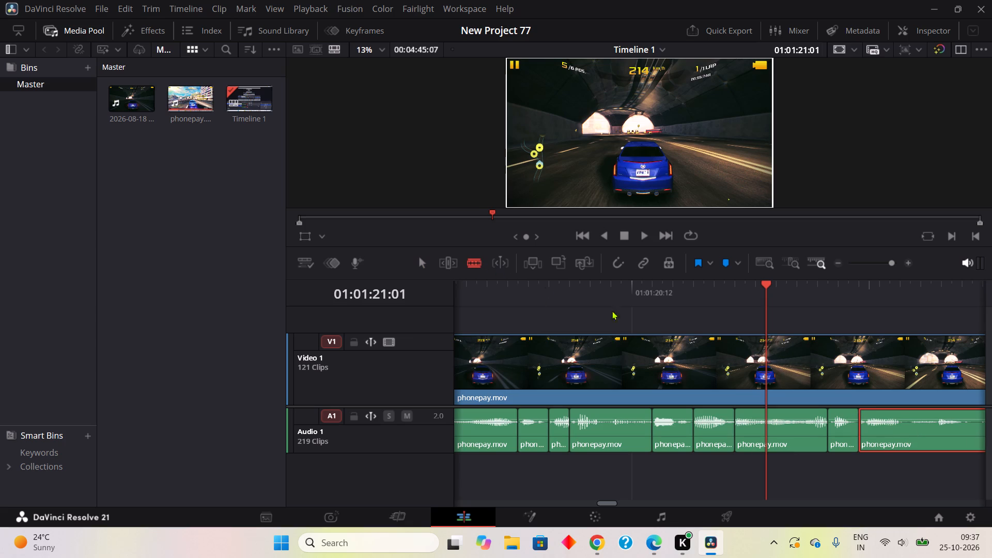
left_click(902, 440)
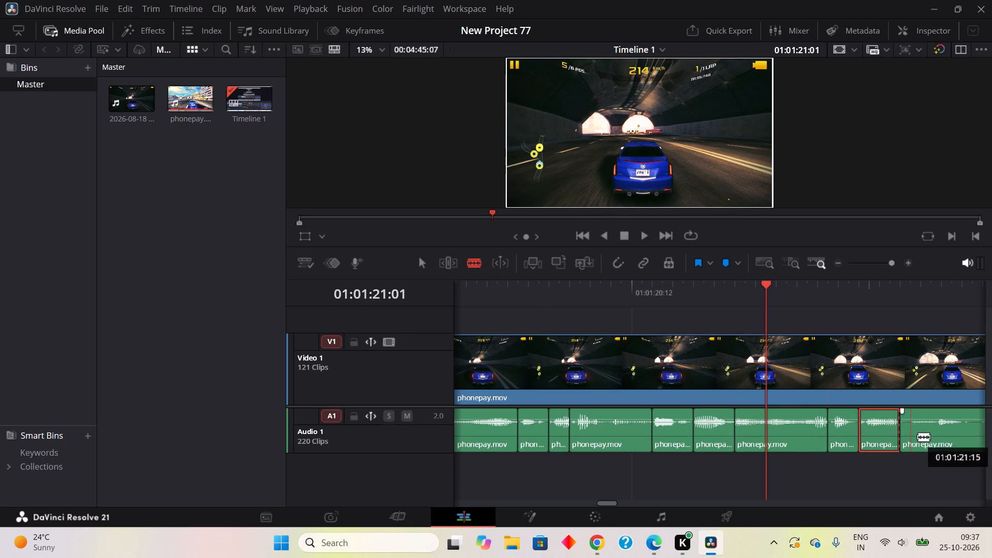
left_click(918, 437)
right_click(902, 441)
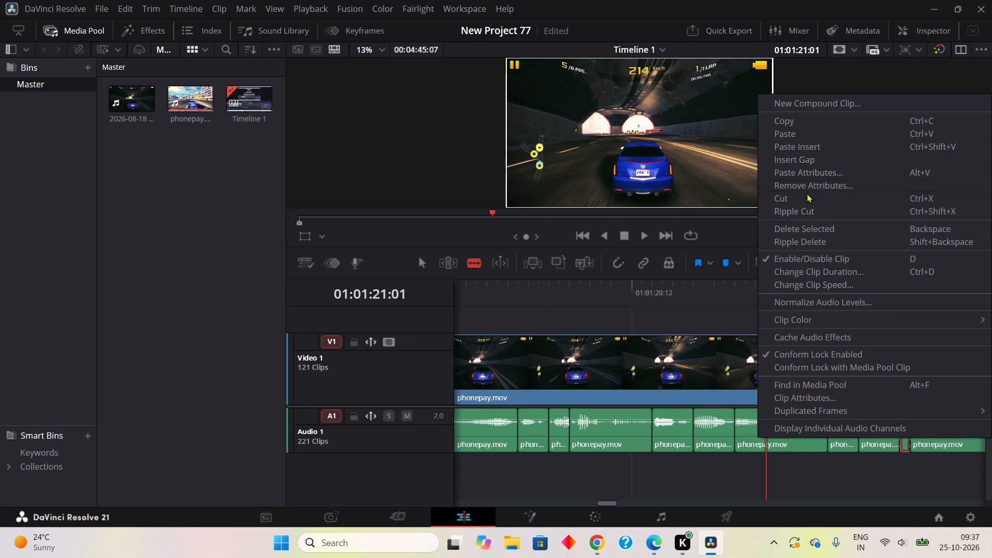
left_click(805, 210)
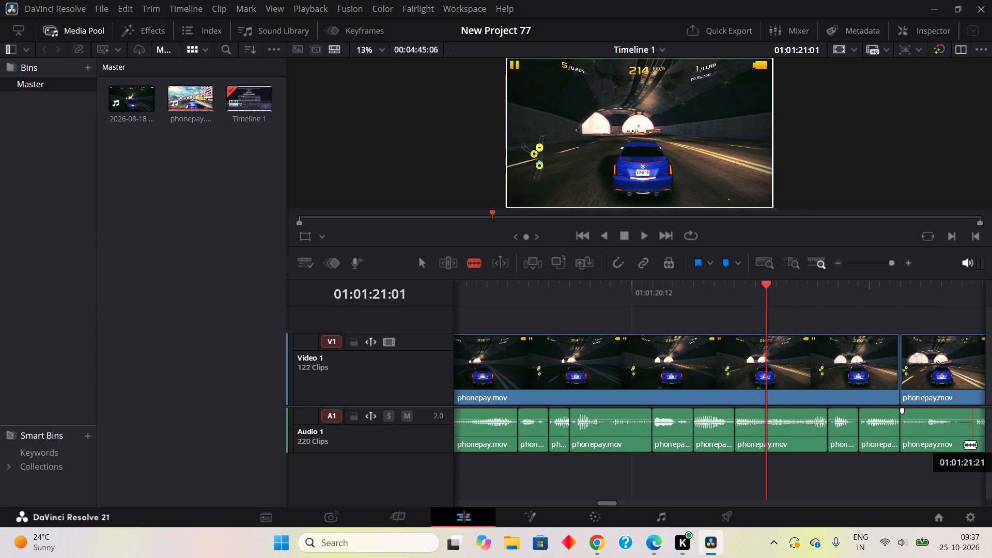
Blade out the silent Audio 1 piece from 01:01:21:19 to 01:01:21:21 and remove it with Ripple Cut.
left_click(955, 446)
left_click(979, 439)
right_click(966, 440)
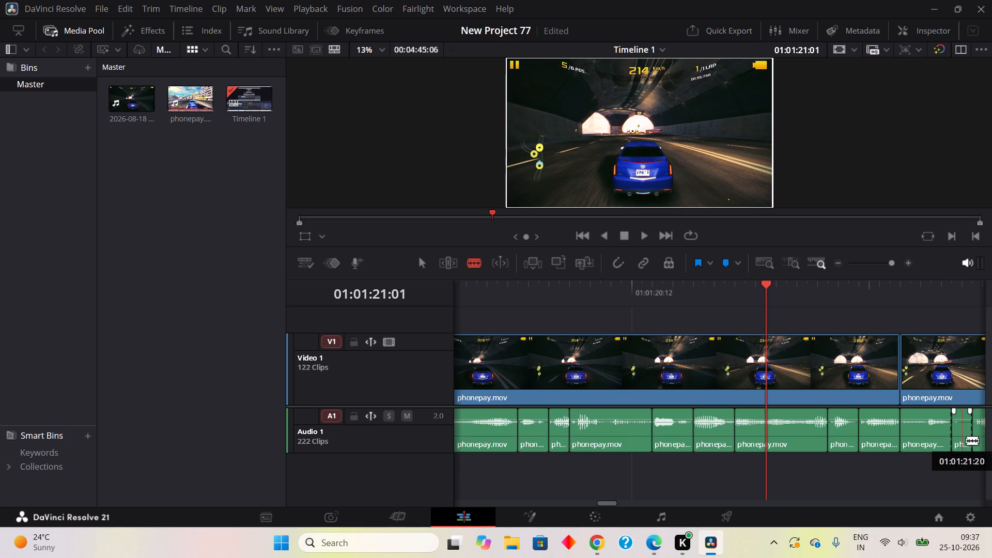
left_click(808, 208)
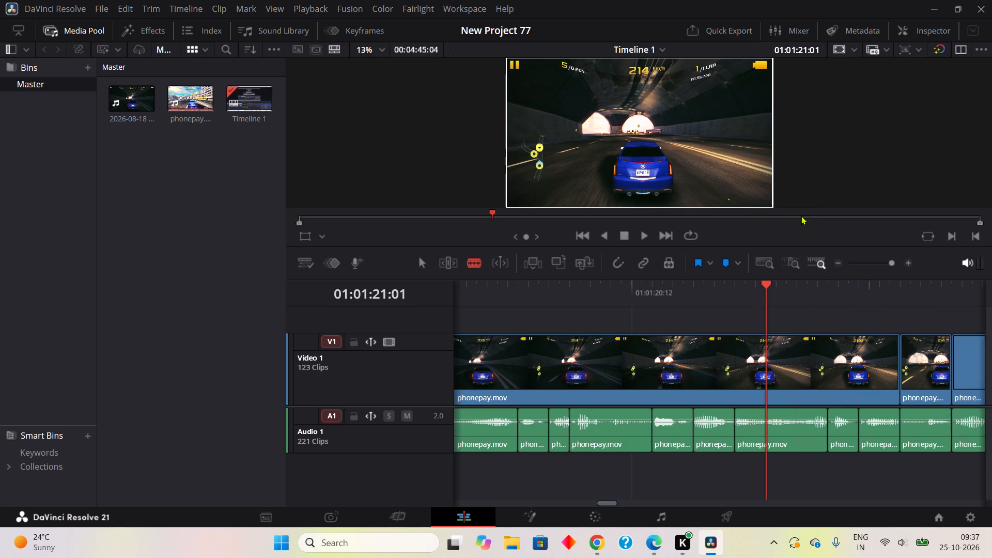
Play on to 01:01:22:10, blade out the silent Audio 1 piece from 01:01:22:03 to 01:01:22:04 and remove it with Cut.
left_click(643, 237)
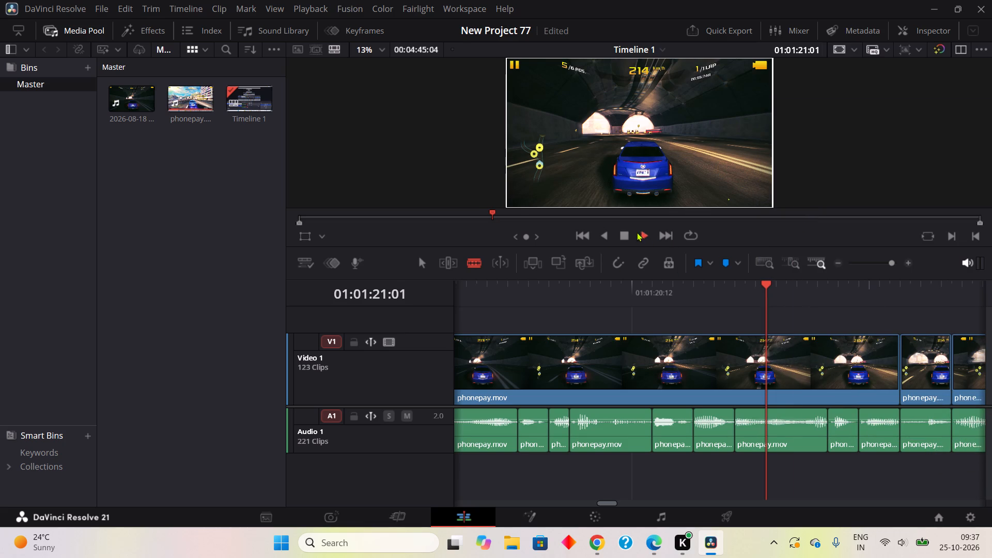
left_click(627, 231)
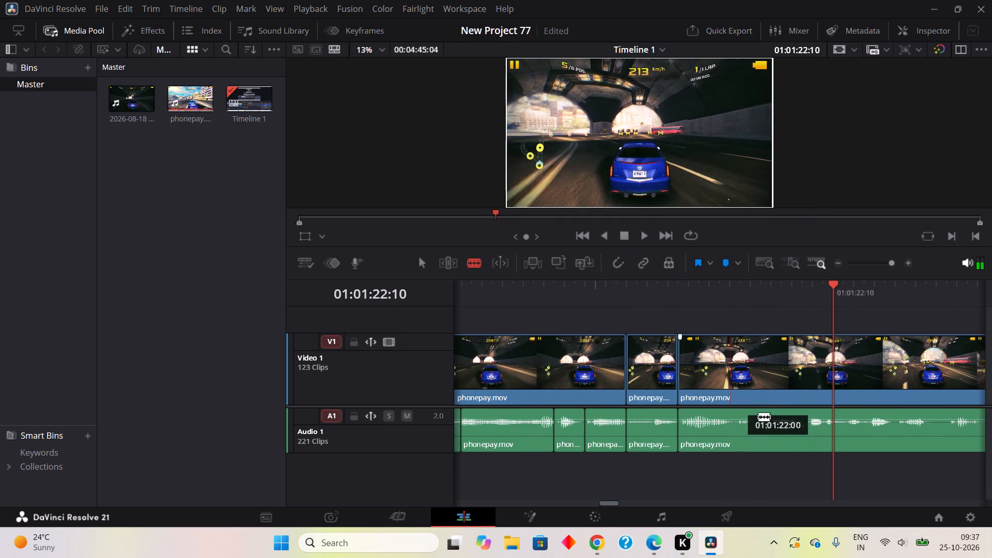
left_click(769, 431)
left_click(774, 435)
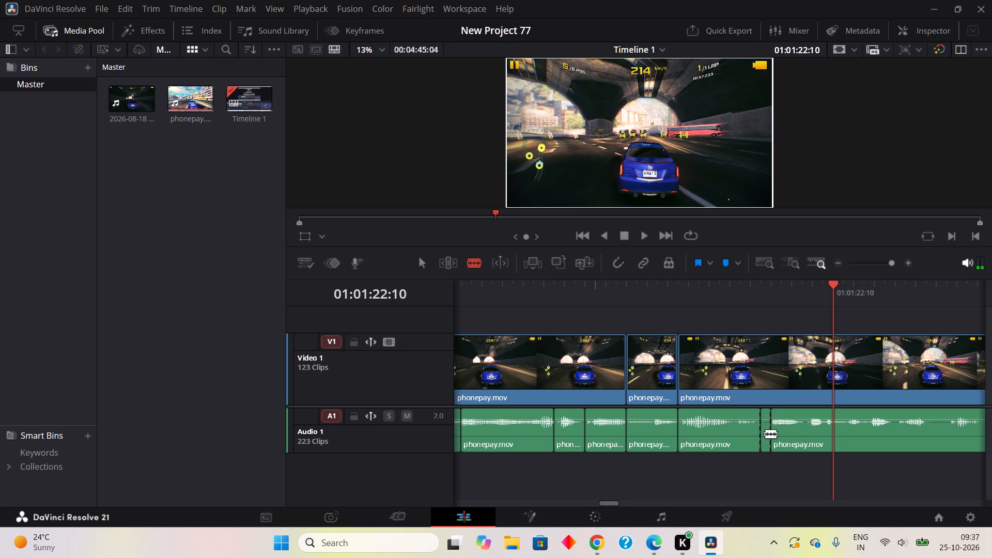
right_click(765, 433)
left_click(781, 192)
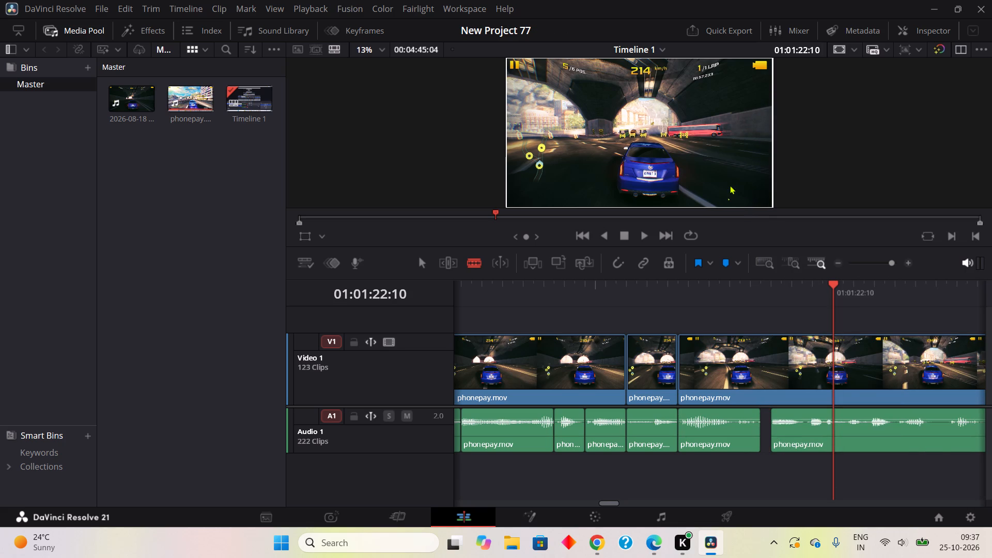
Blade out the silent Audio 1 piece from 01:01:22:19 to 01:01:22:21 and remove it with Cut.
left_click(933, 436)
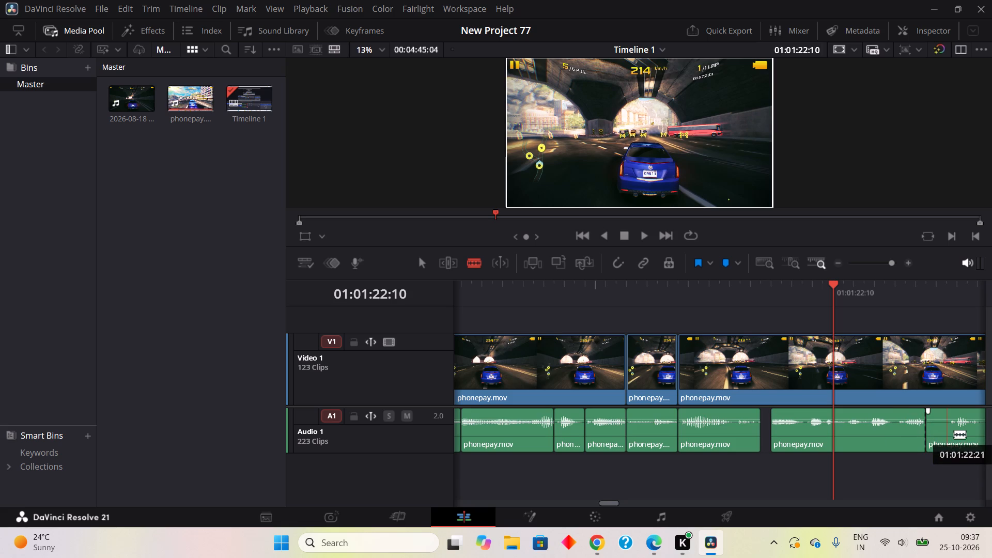
left_click(956, 433)
right_click(942, 435)
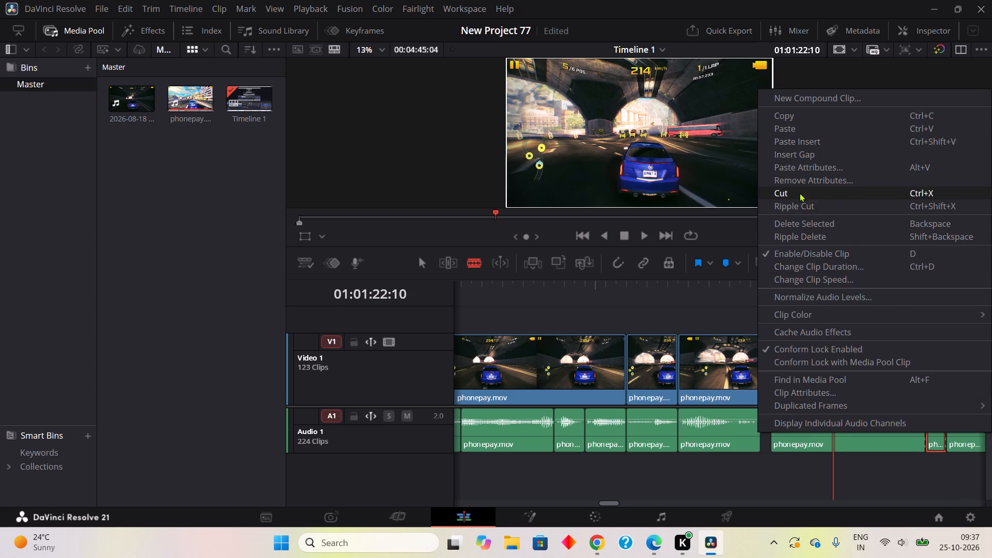
left_click(799, 193)
Close the two Audio 1 gaps by sliding the clips after them back to 01:01:22:03 and 01:01:22:18.
left_click(420, 259)
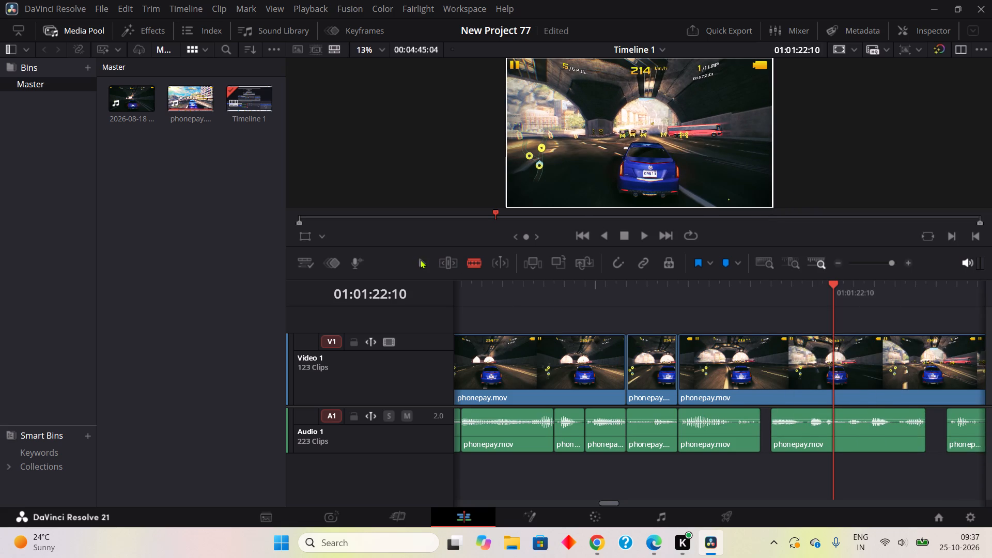
left_click_drag(801, 432, 786, 438)
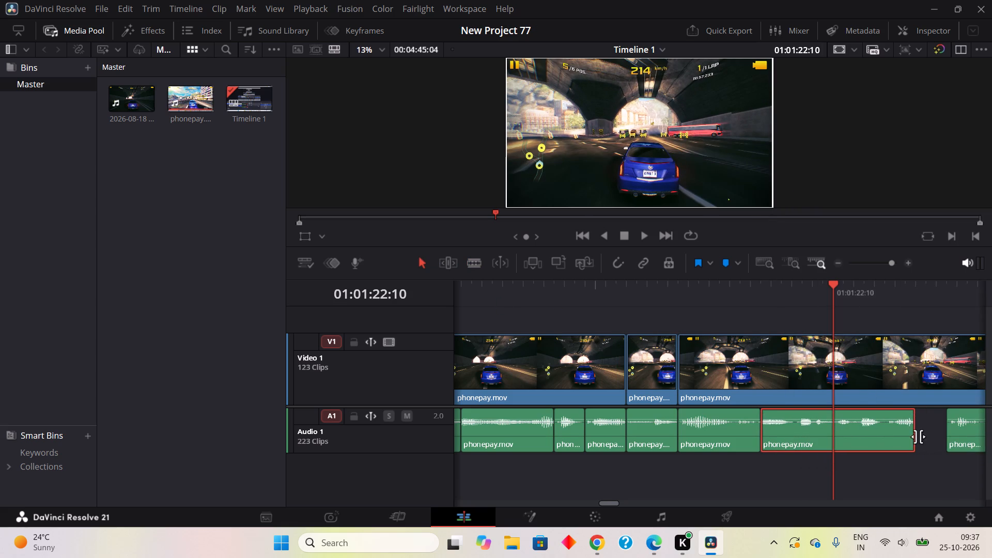
left_click_drag(964, 437, 931, 439)
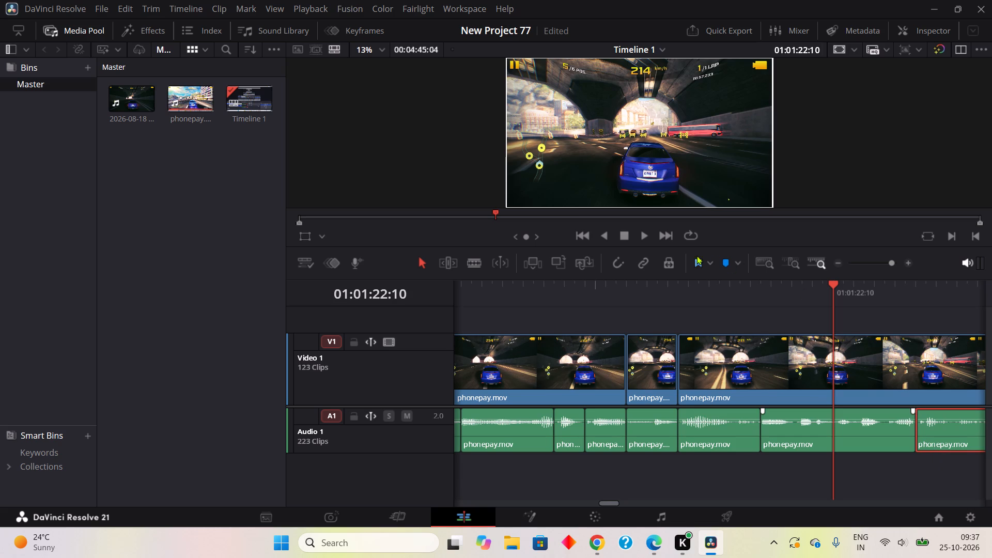
Play on to 01:01:23:13, blade out the silent Audio 1 piece from 01:01:23:02 to 01:01:23:04 and remove it with Cut.
left_click(635, 237)
left_click(647, 236)
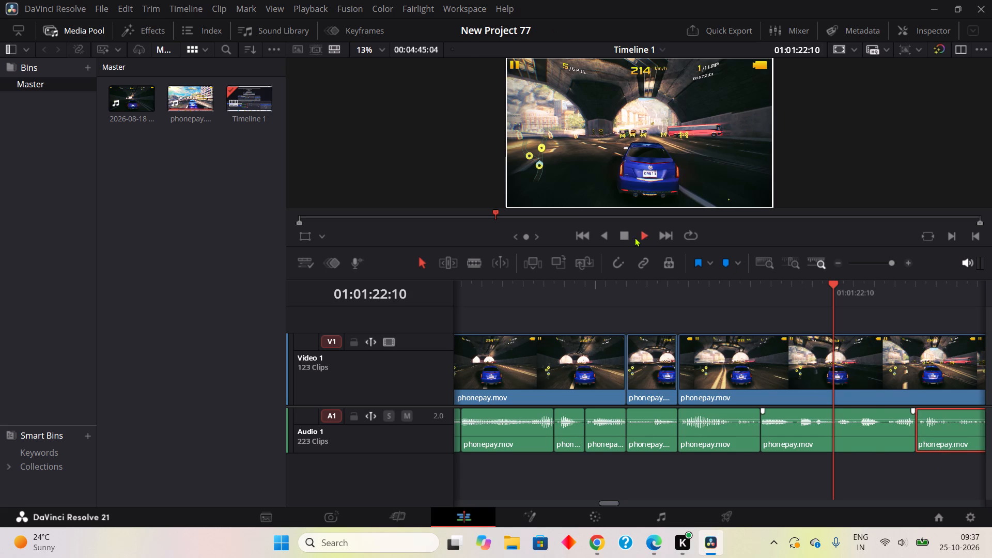
left_click(624, 234)
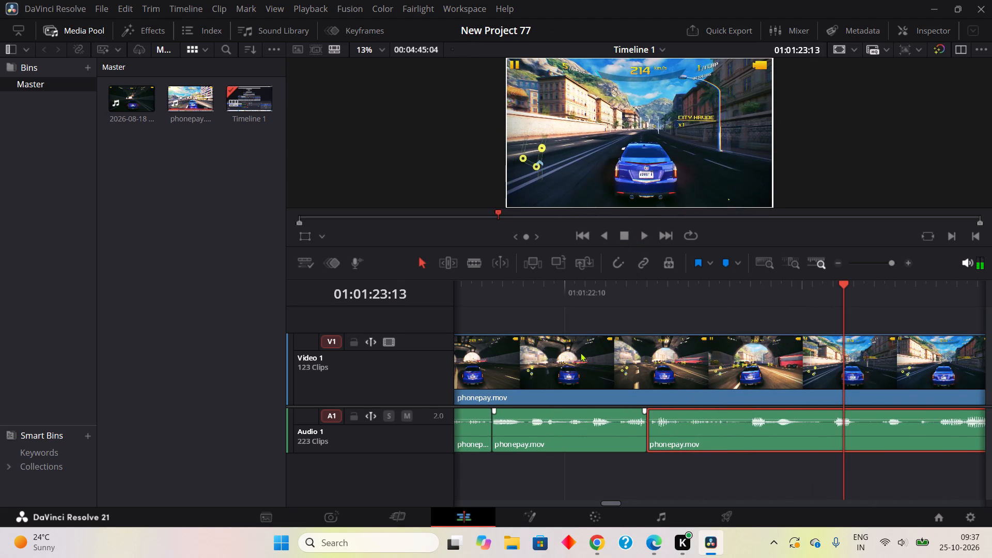
left_click(472, 259)
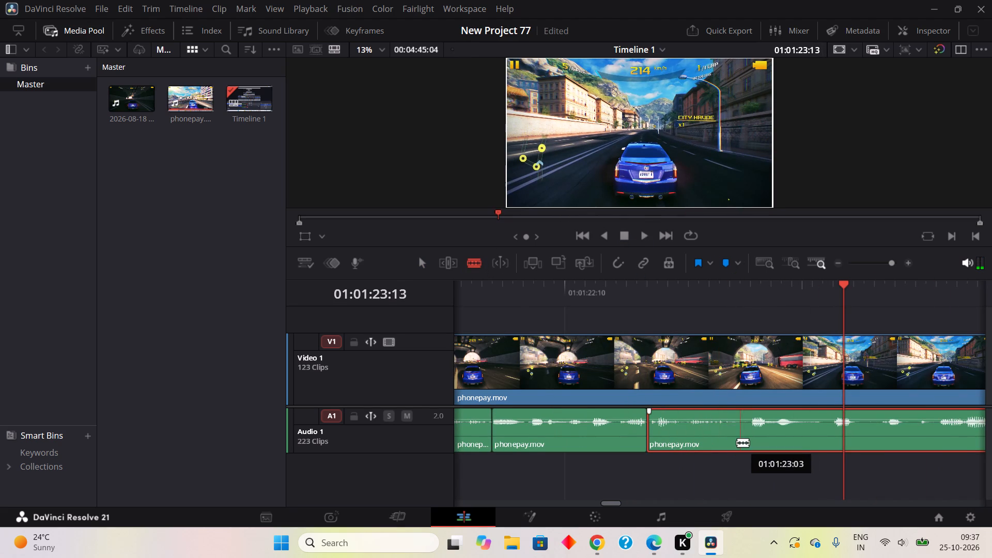
left_click(738, 441)
left_click(754, 433)
right_click(740, 435)
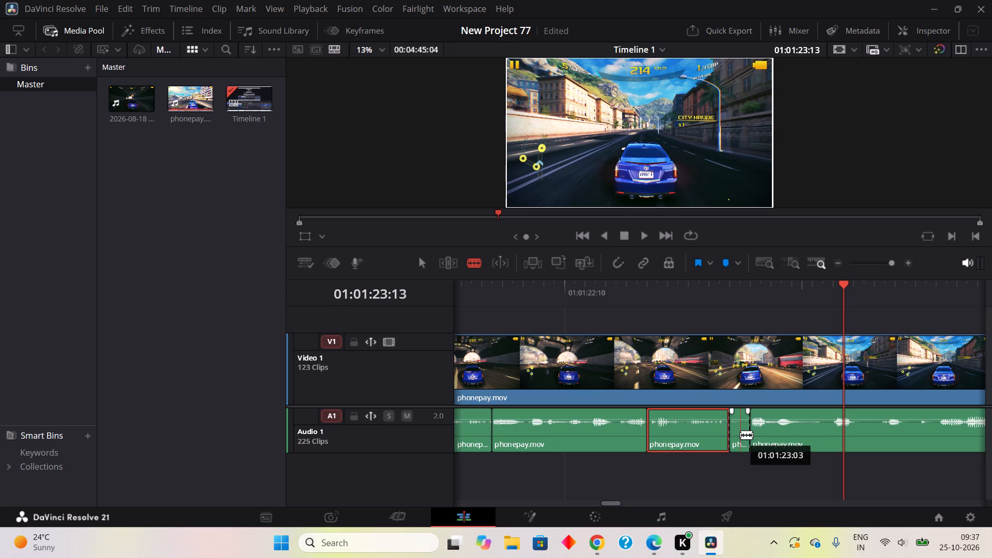
left_click(767, 196)
Blade out the silent Audio 1 piece from 01:01:23:10 to 01:01:23:12 and remove it with Cut.
left_click(822, 437)
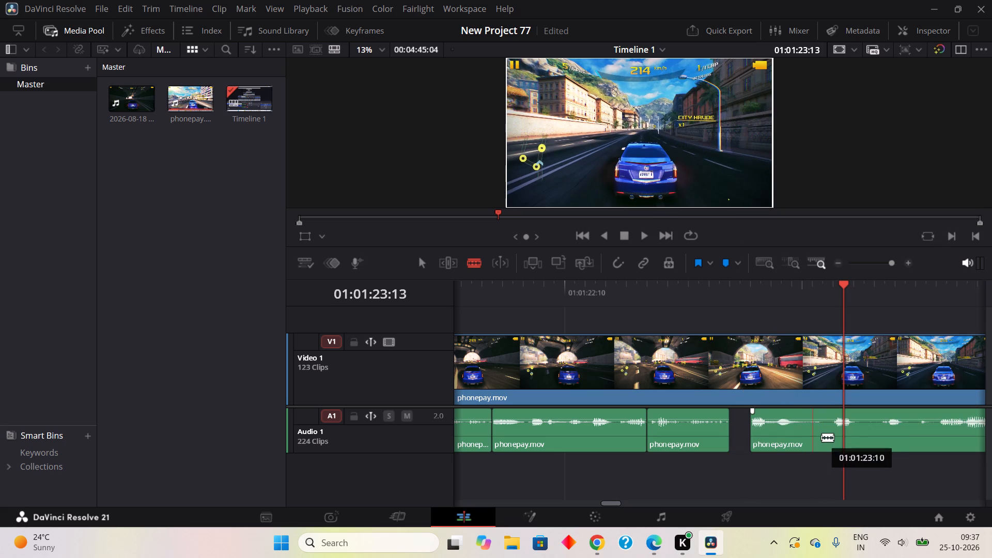
left_click(834, 437)
right_click(830, 437)
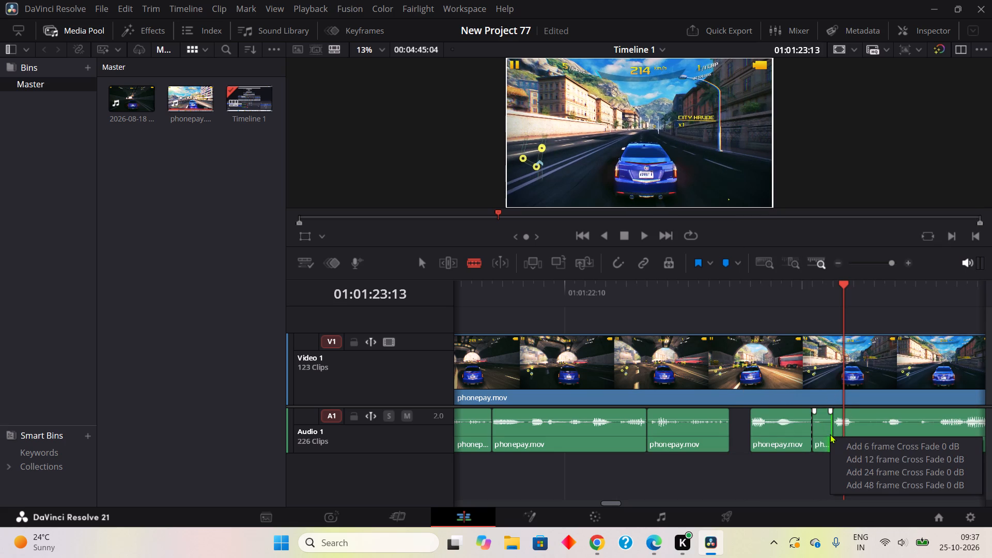
right_click(826, 434)
left_click(794, 194)
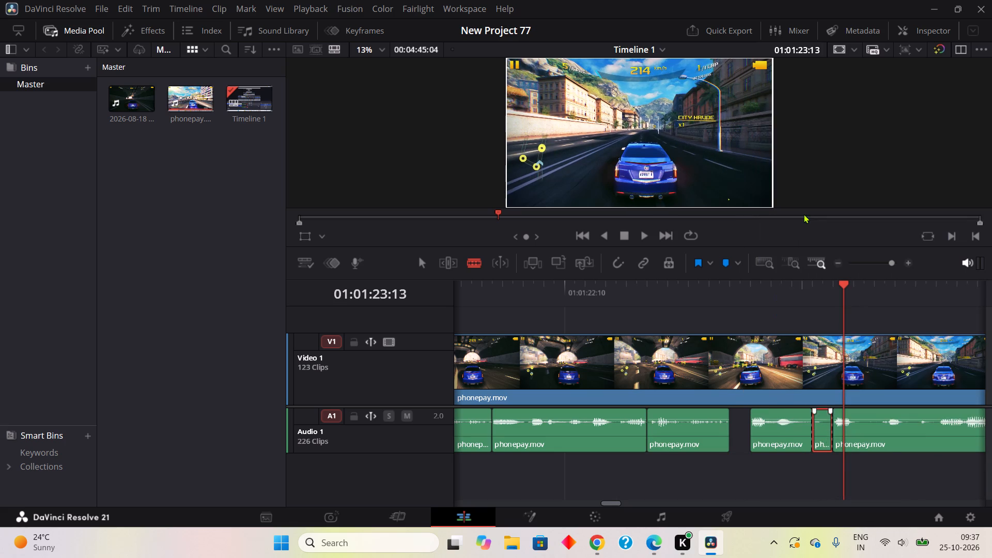
Blade out the silent Audio 1 piece from 01:01:23:14 to 01:01:23:17 and remove it with Cut.
left_click(859, 438)
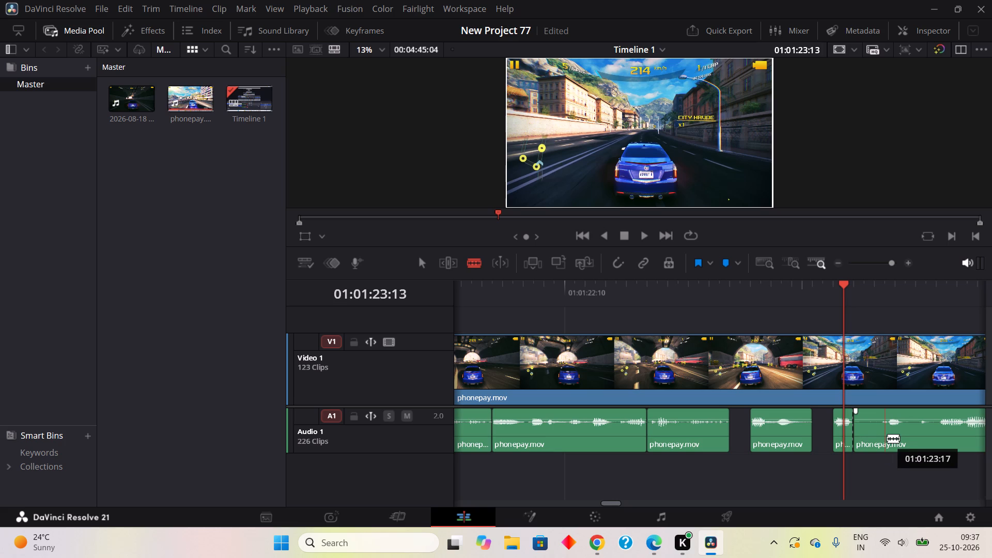
left_click(886, 439)
right_click(864, 438)
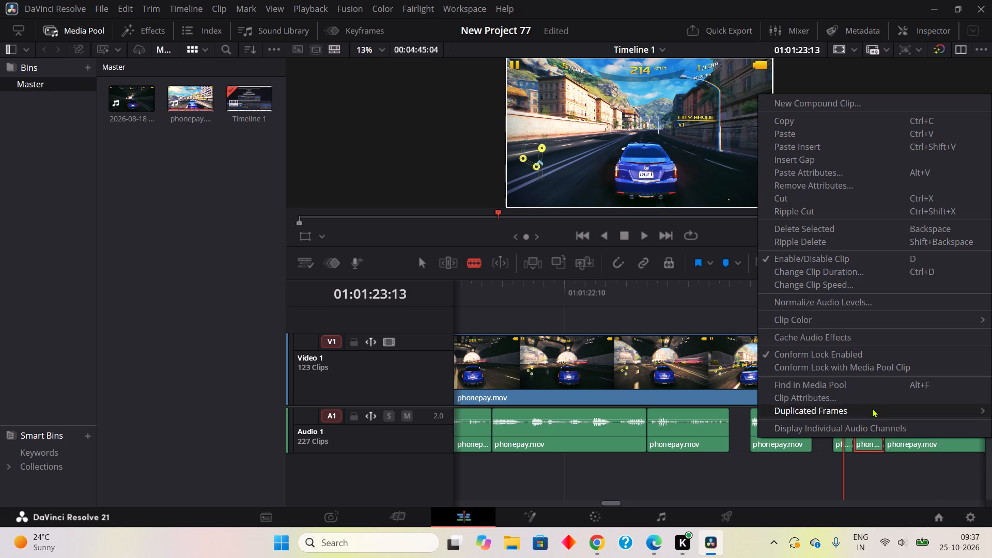
left_click(808, 198)
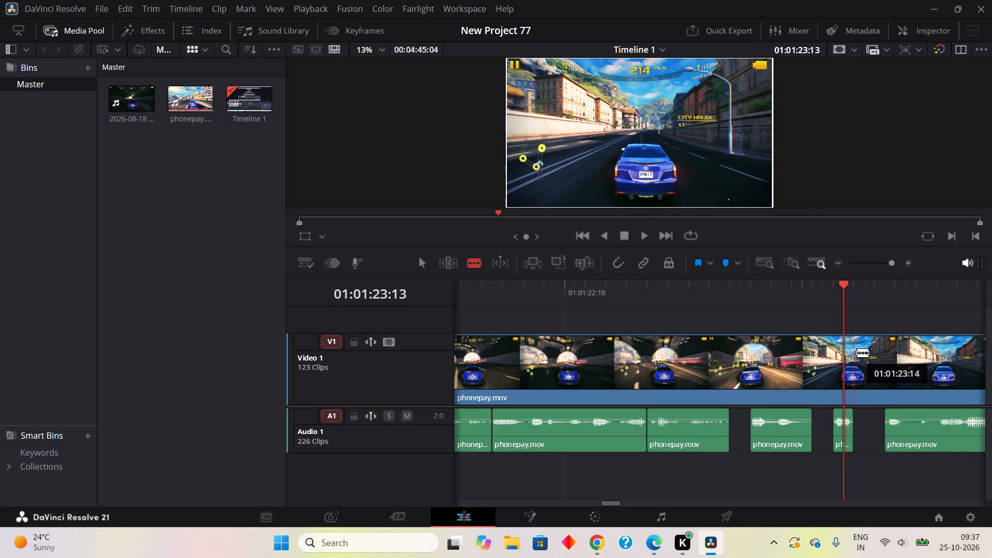
Blade out the silent Audio 1 piece from 01:01:23:19 to 01:01:23:20 and remove it with Cut.
left_click(911, 438)
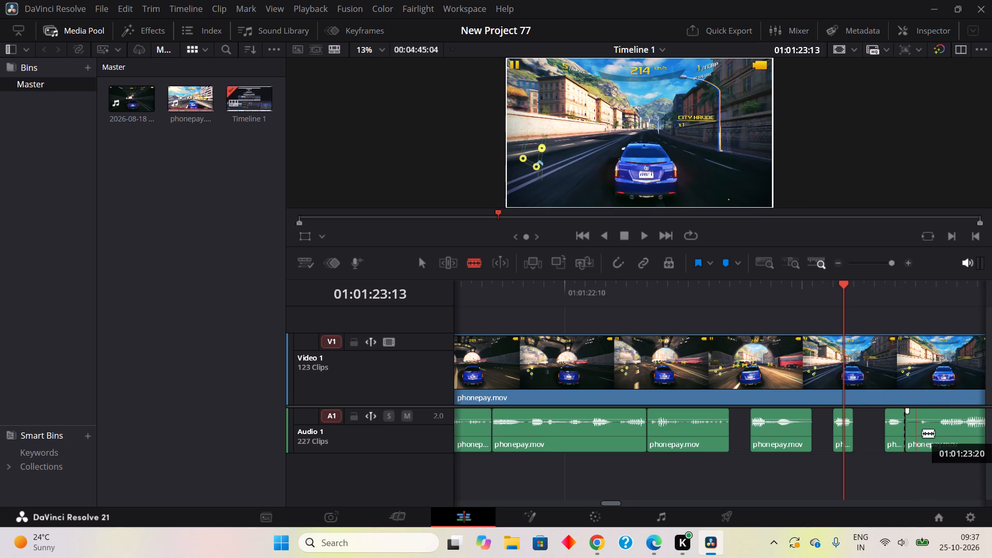
left_click(925, 436)
right_click(917, 439)
right_click(914, 438)
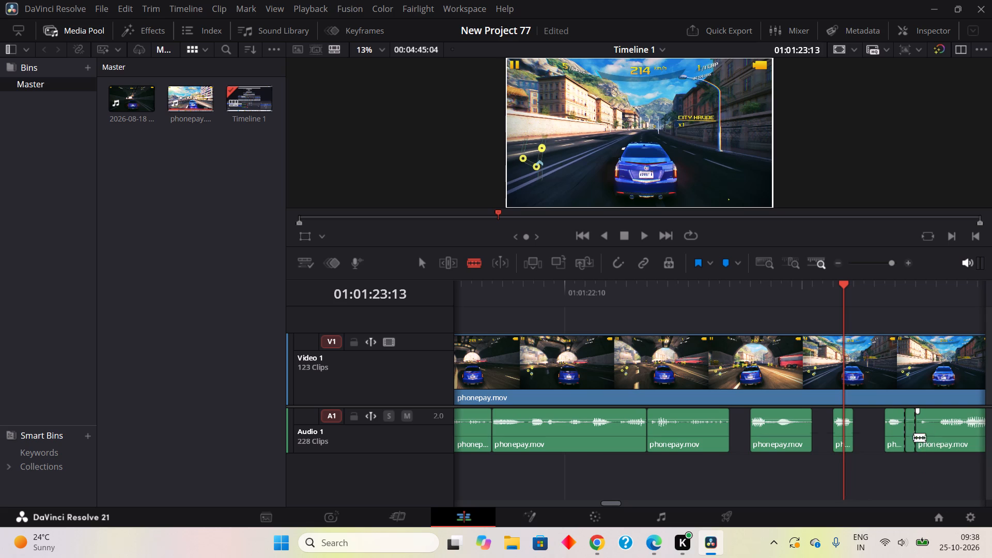
left_click(825, 193)
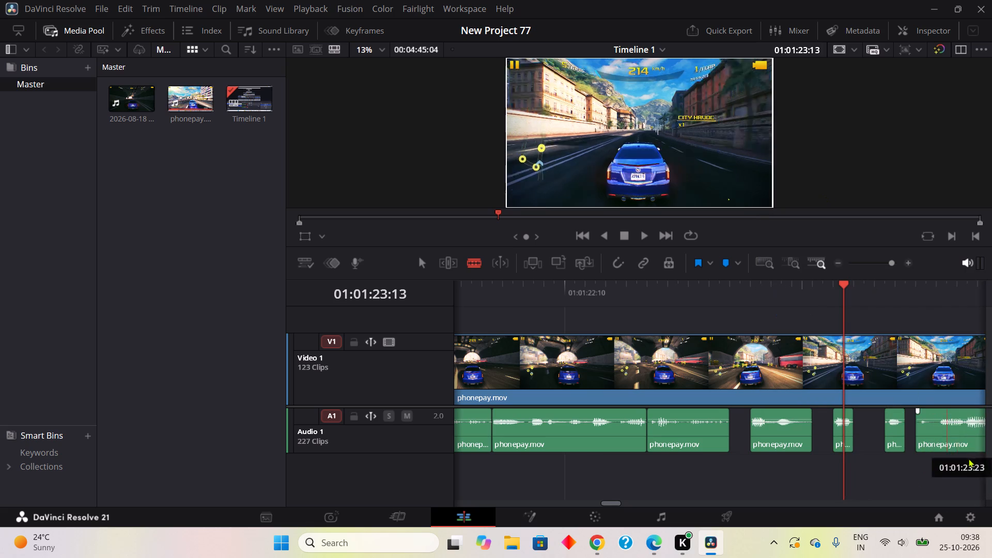
Blade out the silent Audio 1 piece from 01:01:23:21 to 01:01:23:22 and remove it with Cut.
left_click(935, 435)
left_click(943, 432)
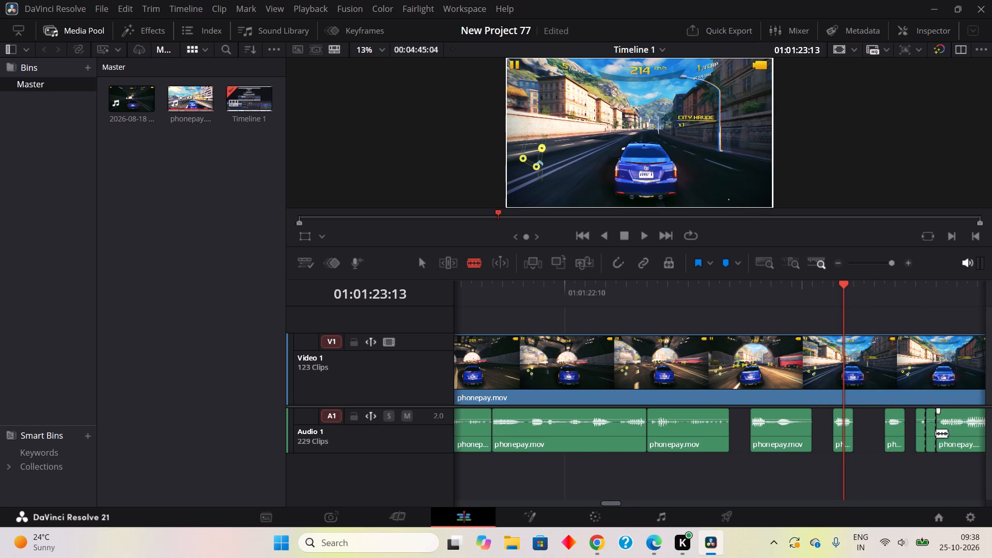
right_click(936, 434)
left_click(797, 195)
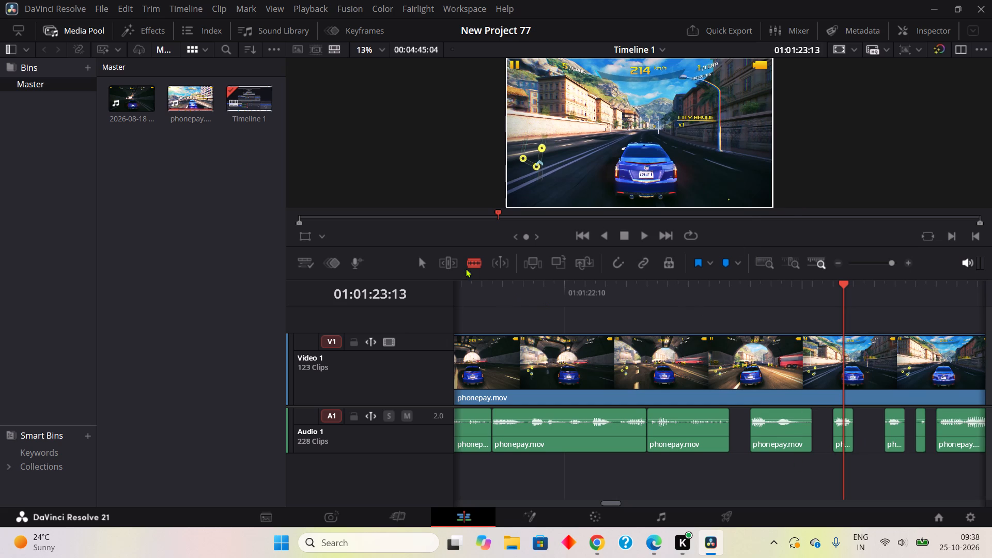
Close the Audio 1 gaps by sliding clips back to 01:01:23:02, 01:01:23:08, 01:01:23:10 and 01:01:23:12, placing the last clip over the one-frame piece.
left_click(427, 262)
left_click_drag(779, 438, 769, 448)
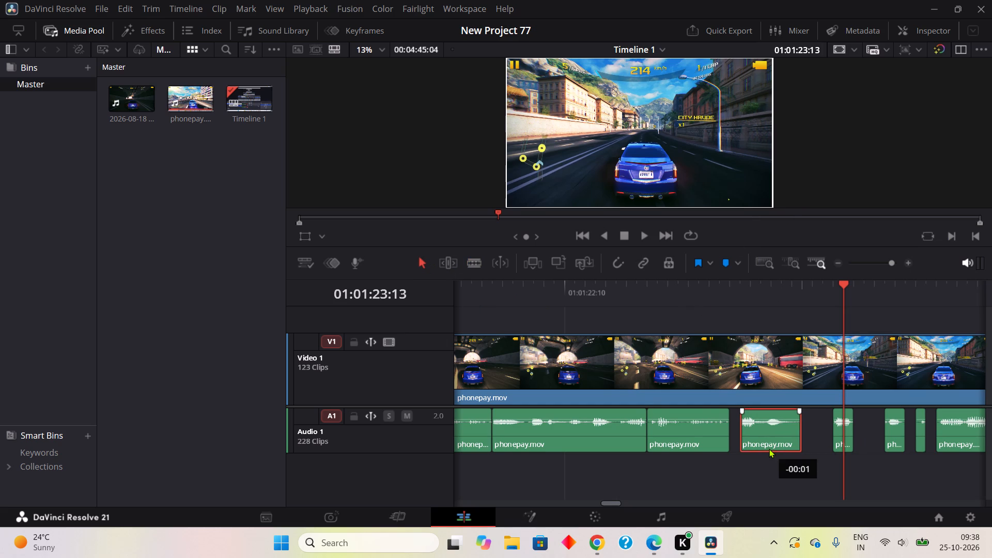
left_click_drag(769, 448, 756, 444)
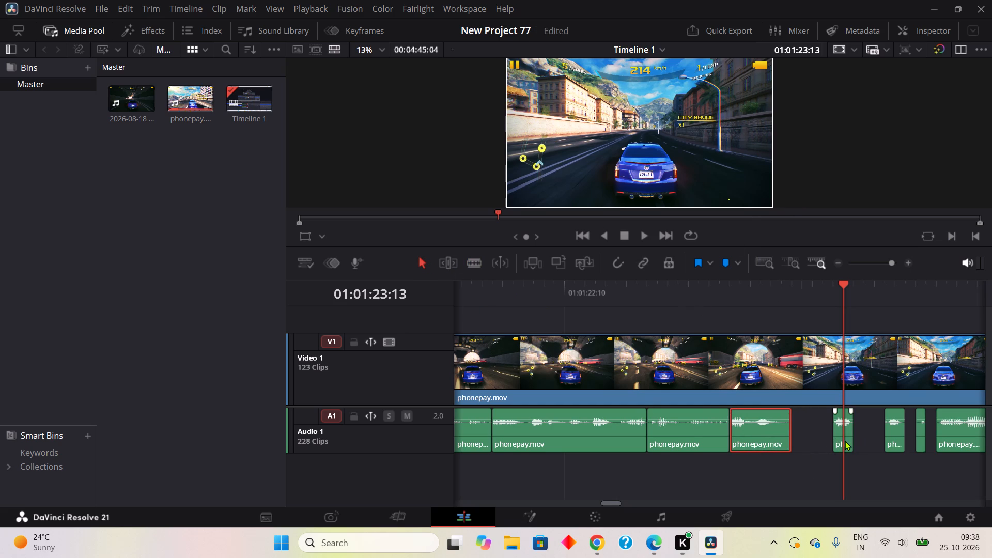
left_click_drag(846, 440, 802, 443)
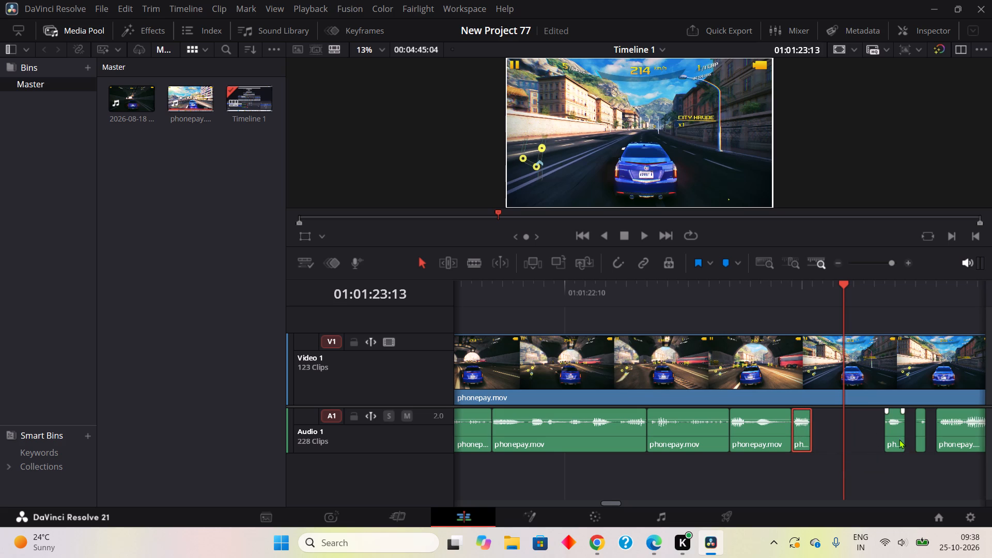
left_click_drag(895, 441, 818, 451)
left_click_drag(920, 437, 832, 443)
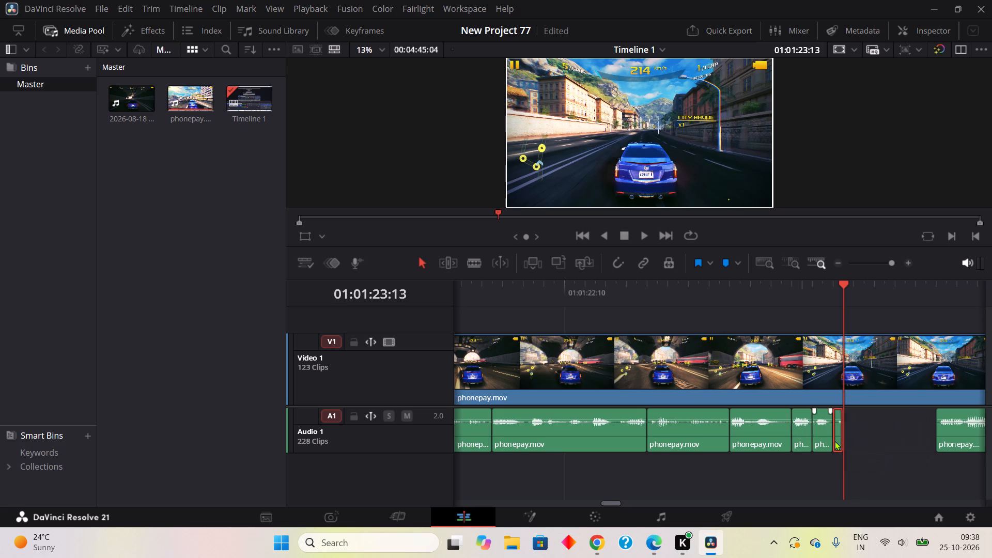
left_click_drag(950, 441, 843, 443)
left_click(843, 443)
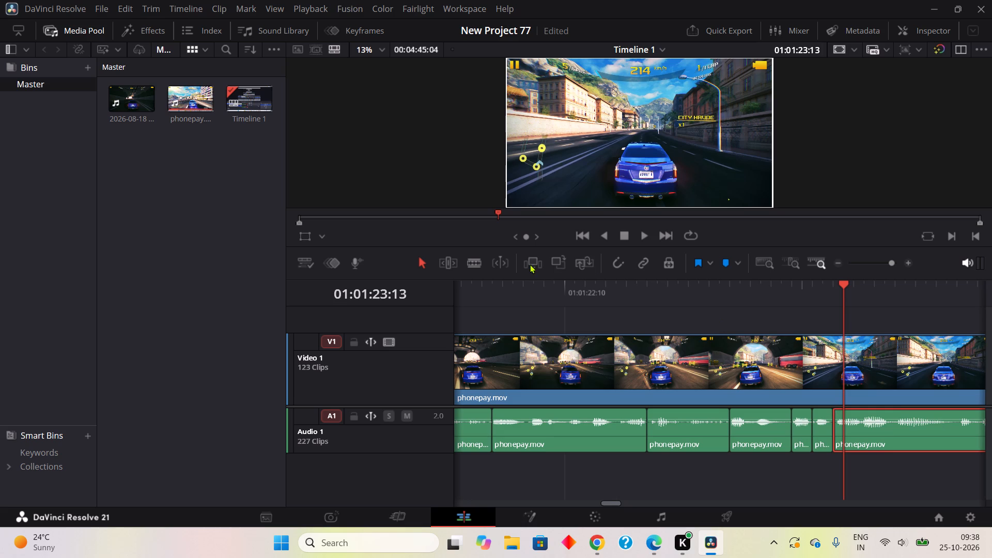
Blade out the silent Audio 1 piece from 01:01:23:23 to 01:01:24:00 and remove it with Cut.
left_click(479, 264)
left_click(951, 437)
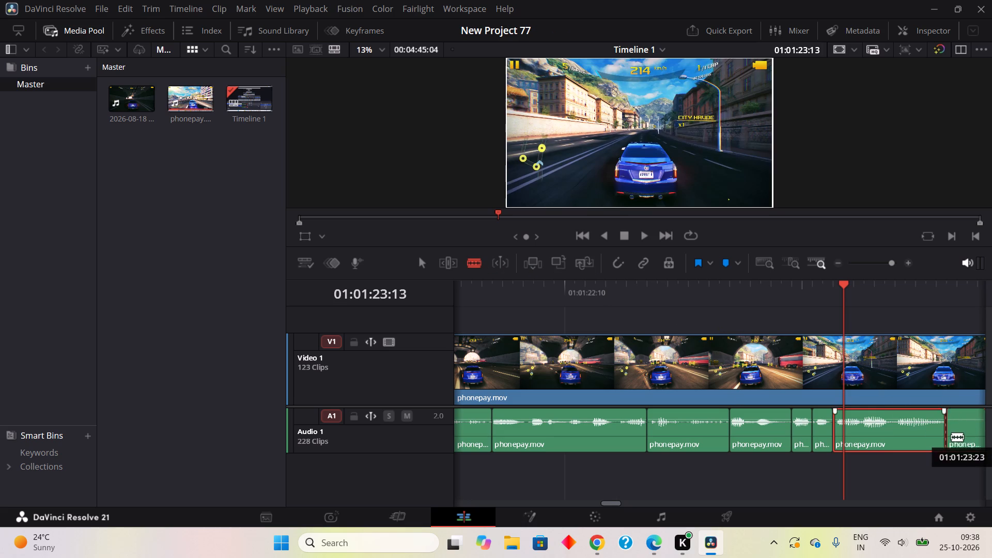
left_click(962, 433)
right_click(952, 437)
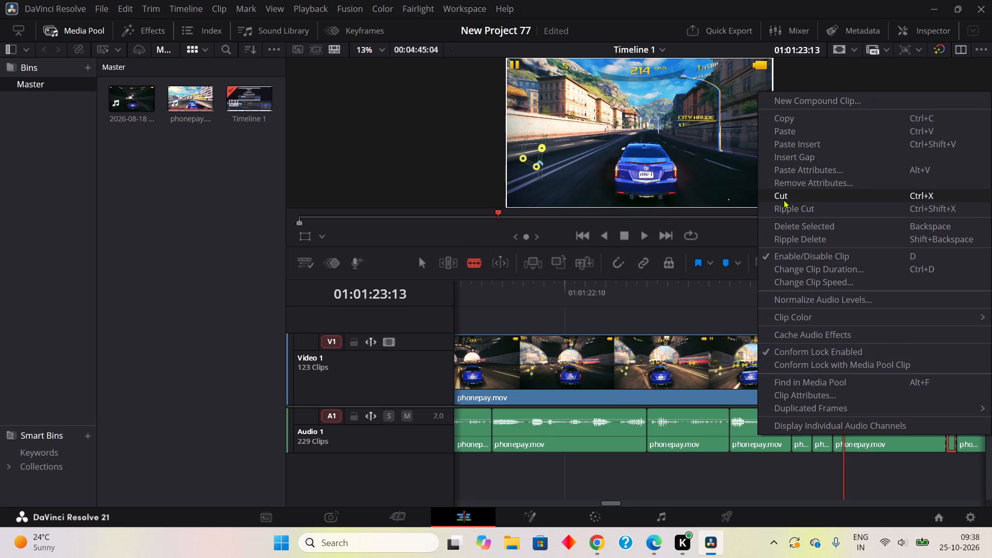
left_click(783, 199)
Close the one-frame Audio 1 gap by sliding the following clip back to 01:01:23:23.
left_click(419, 260)
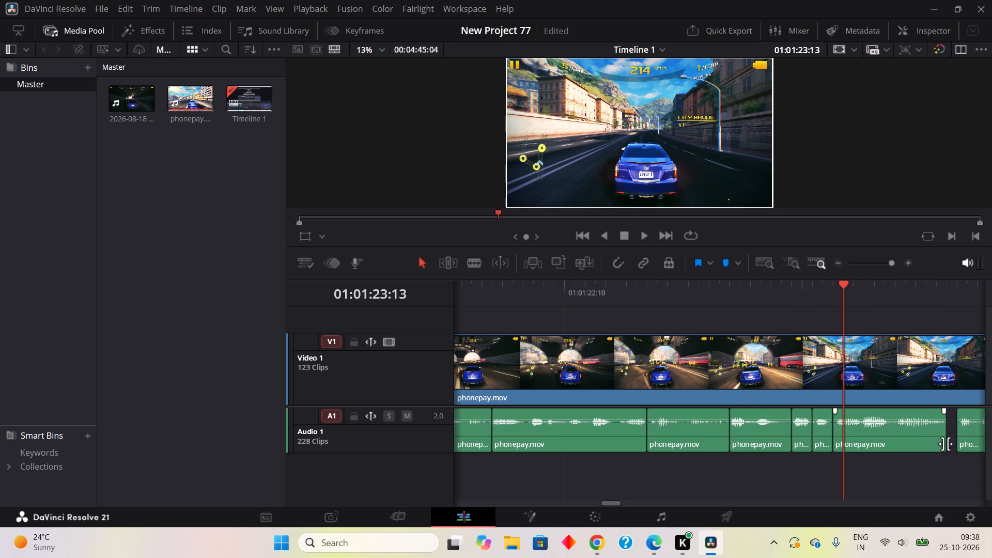
left_click_drag(974, 438, 859, 445)
Blade out the one-frame Audio 1 piece from 01:01:24:04 to 01:01:24:05 and remove it with Ripple Cut.
left_click(482, 261)
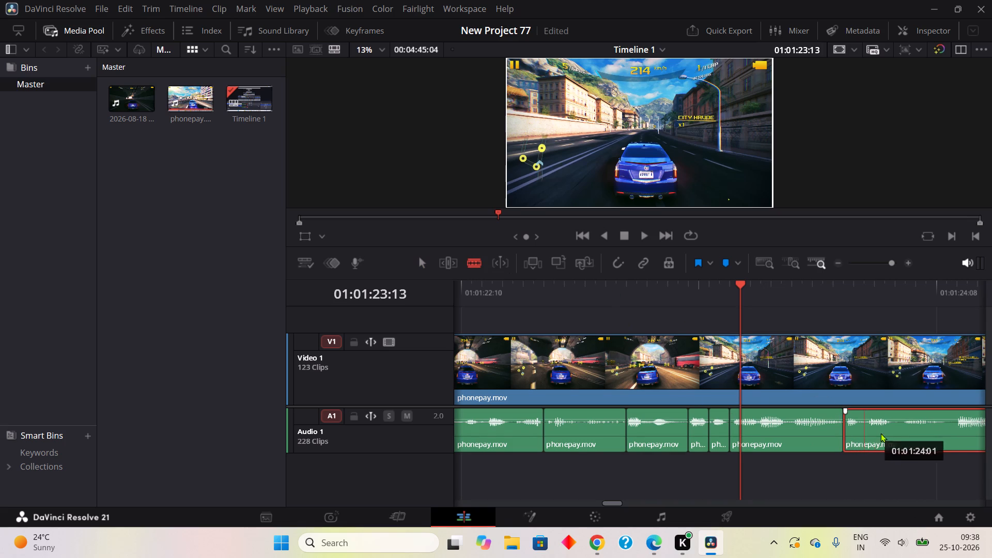
left_click(903, 446)
left_click(908, 438)
right_click(902, 437)
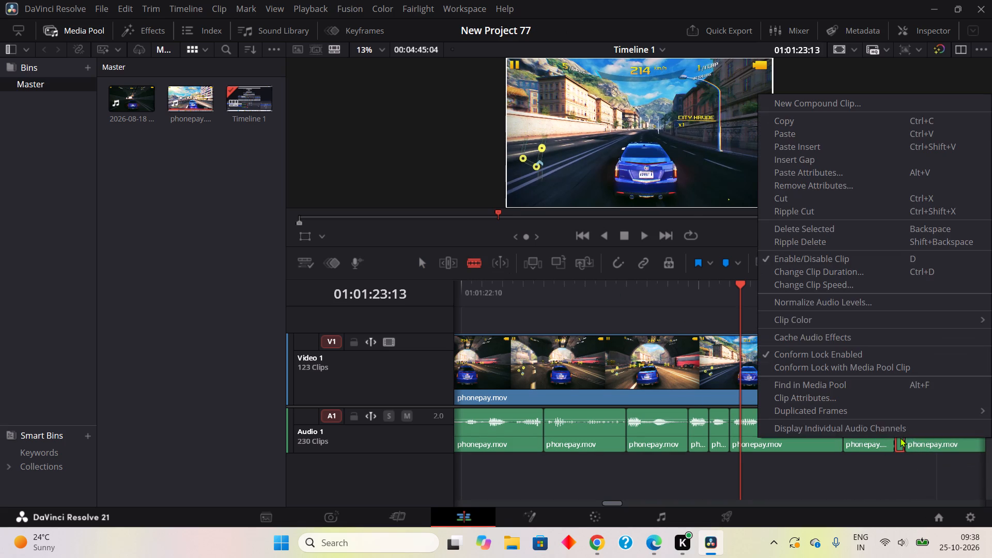
left_click(835, 206)
Blade the Audio 1 clip at 01:01:24:07 and raise the volume of both resulting pieces, the later one to about 6.98 dB.
left_click(929, 419)
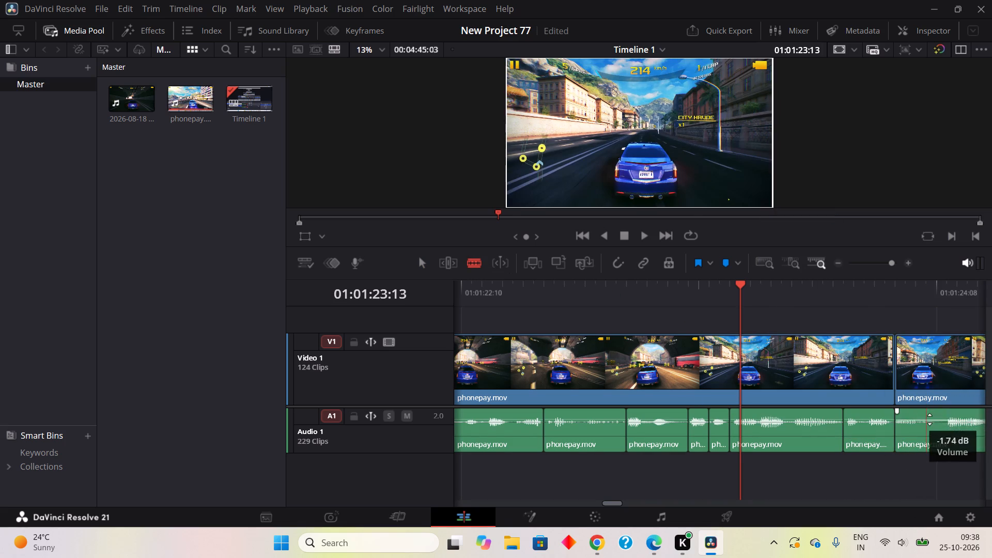
left_click(935, 418)
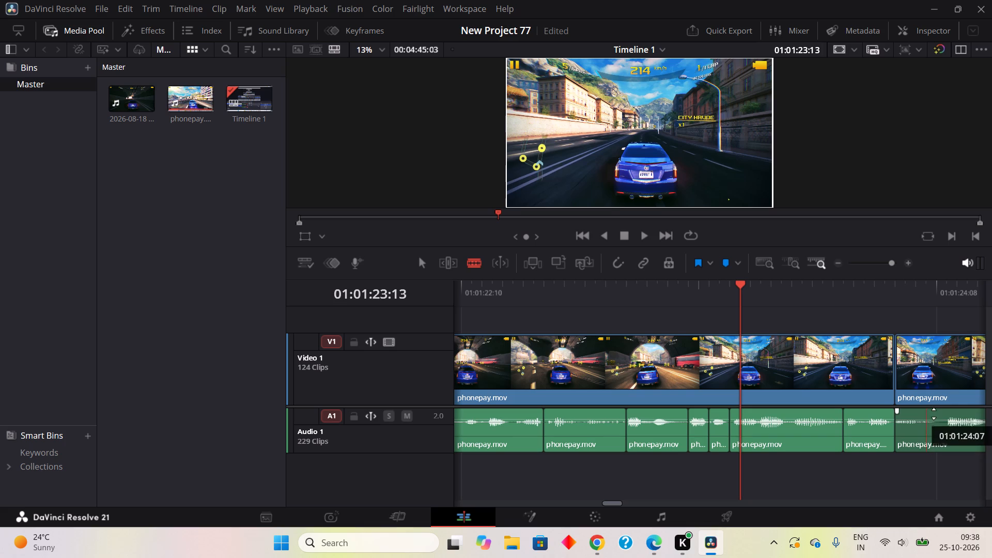
left_click(934, 413)
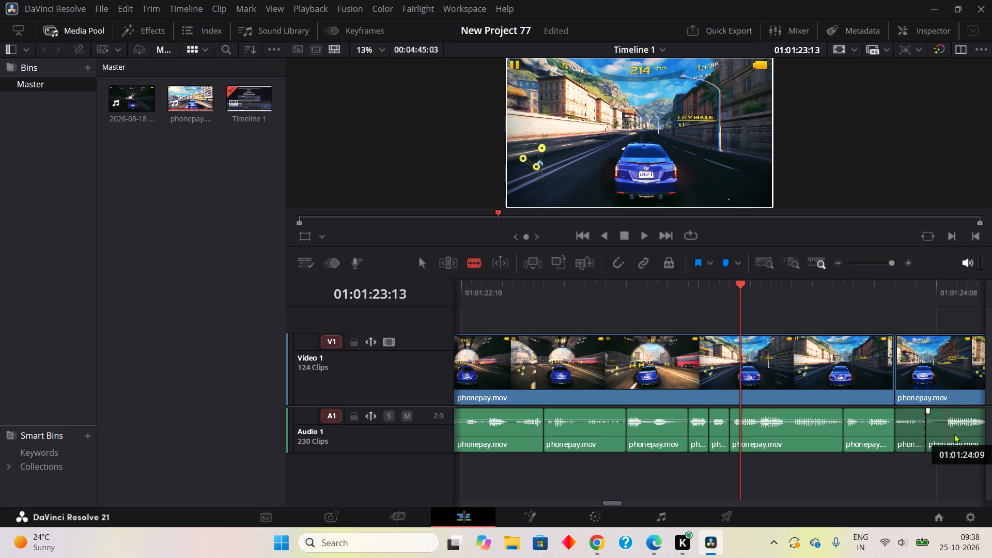
left_click(945, 420)
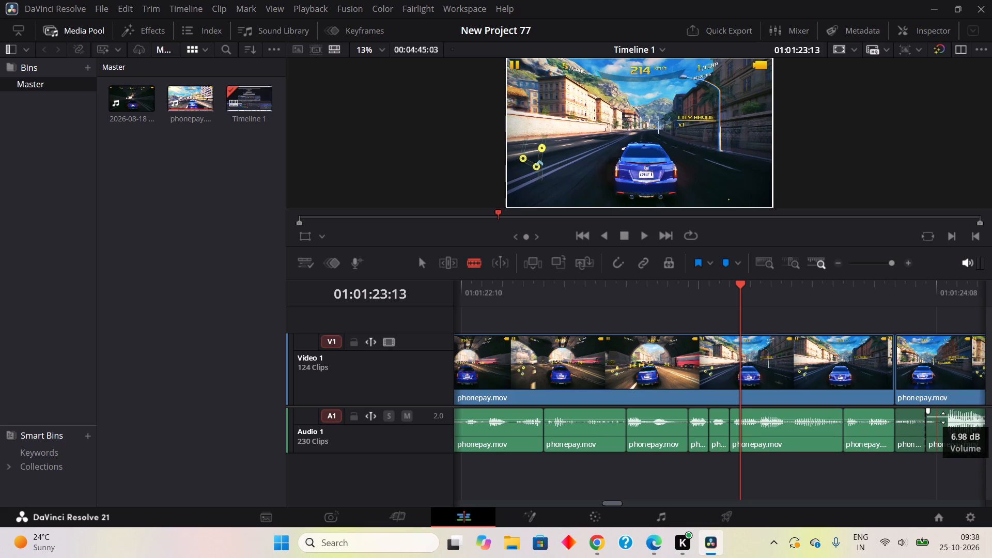
left_click(910, 420)
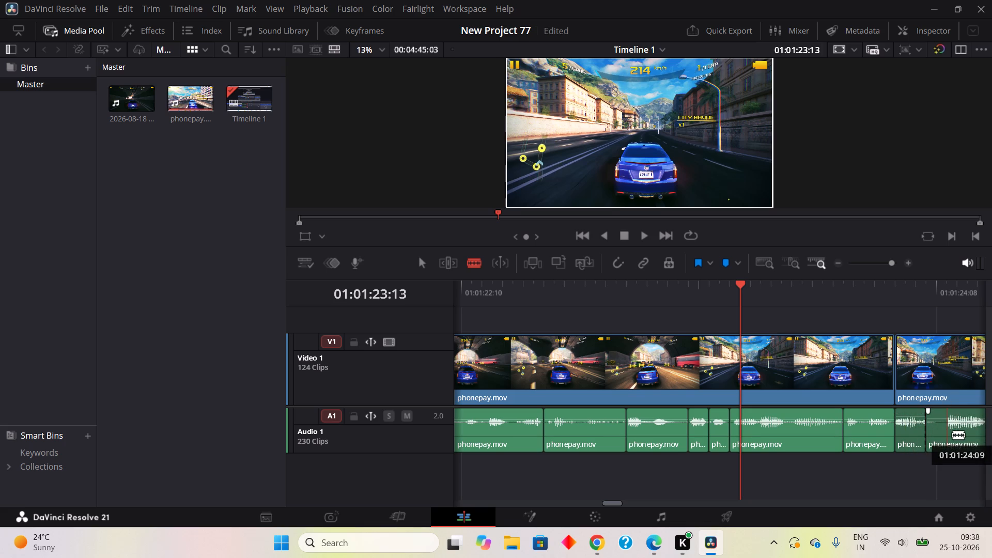
Blade Audio 1 at 01:01:24:09 and remove the piece from 01:01:24:07 to 01:01:24:09 with Ripple Cut.
left_click(952, 435)
right_click(927, 435)
right_click(942, 434)
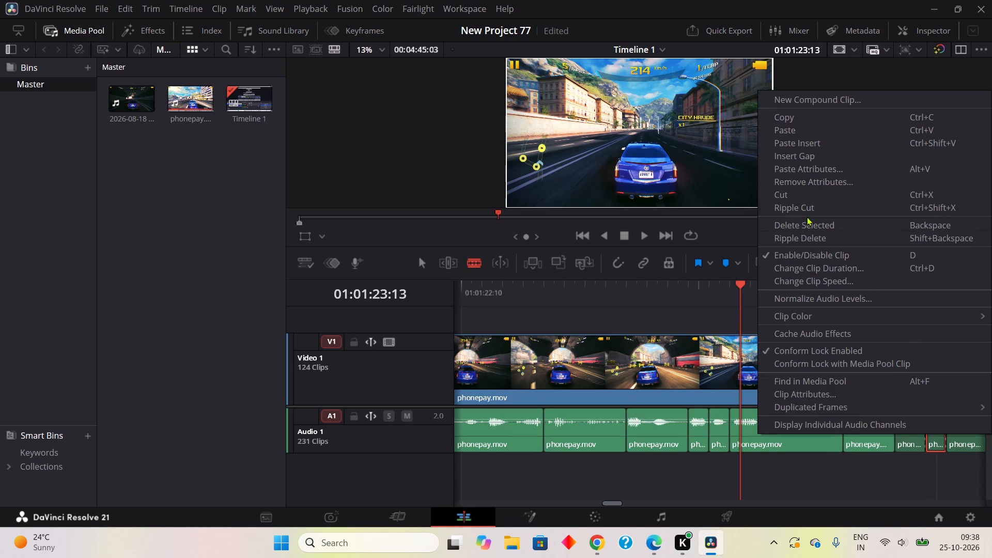
left_click(803, 211)
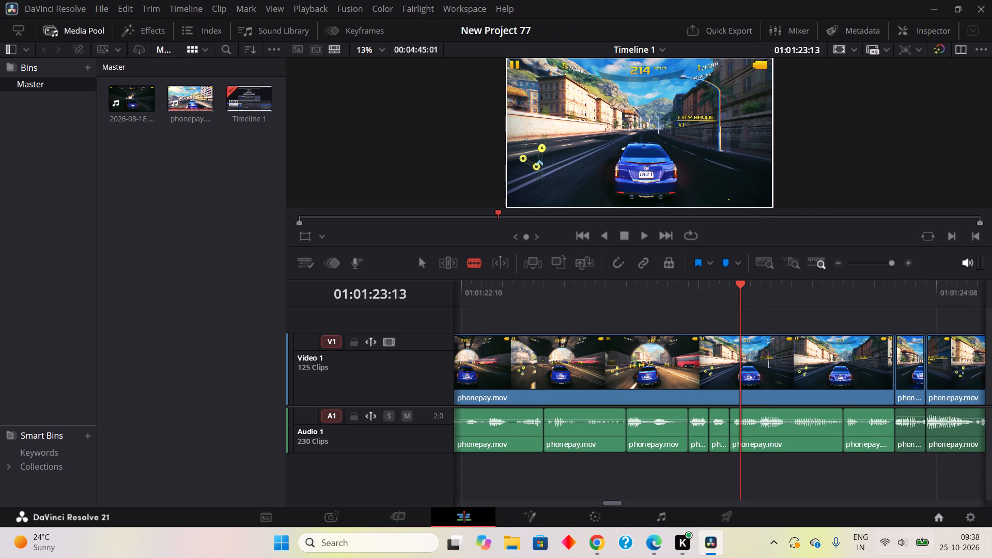